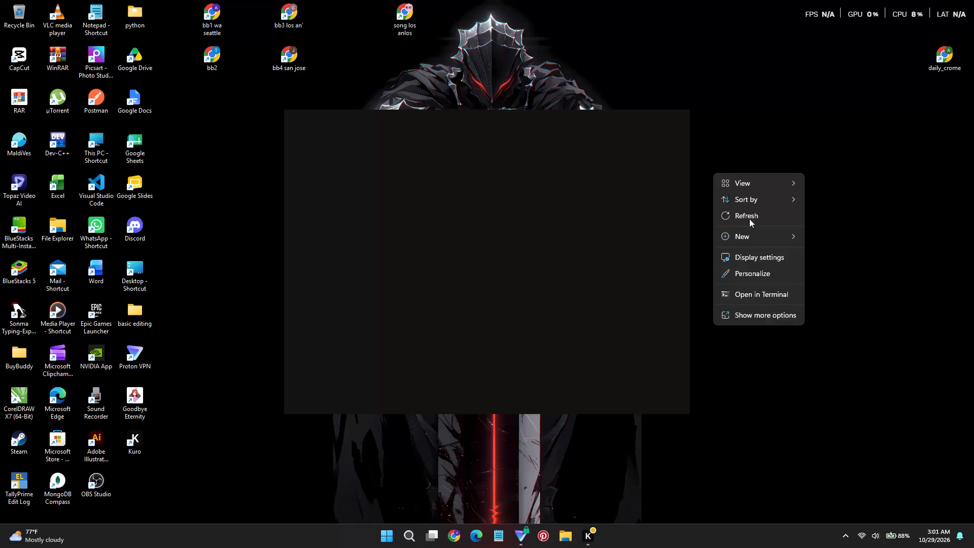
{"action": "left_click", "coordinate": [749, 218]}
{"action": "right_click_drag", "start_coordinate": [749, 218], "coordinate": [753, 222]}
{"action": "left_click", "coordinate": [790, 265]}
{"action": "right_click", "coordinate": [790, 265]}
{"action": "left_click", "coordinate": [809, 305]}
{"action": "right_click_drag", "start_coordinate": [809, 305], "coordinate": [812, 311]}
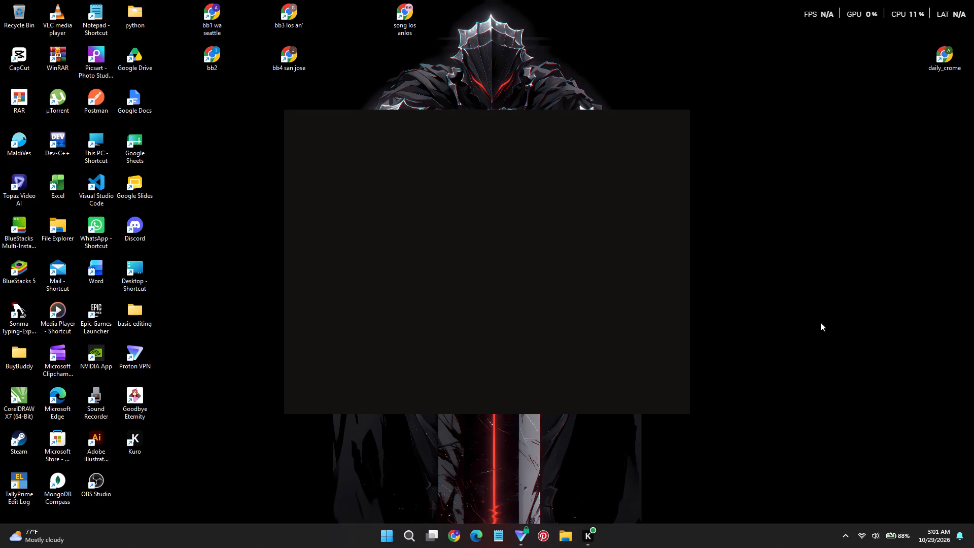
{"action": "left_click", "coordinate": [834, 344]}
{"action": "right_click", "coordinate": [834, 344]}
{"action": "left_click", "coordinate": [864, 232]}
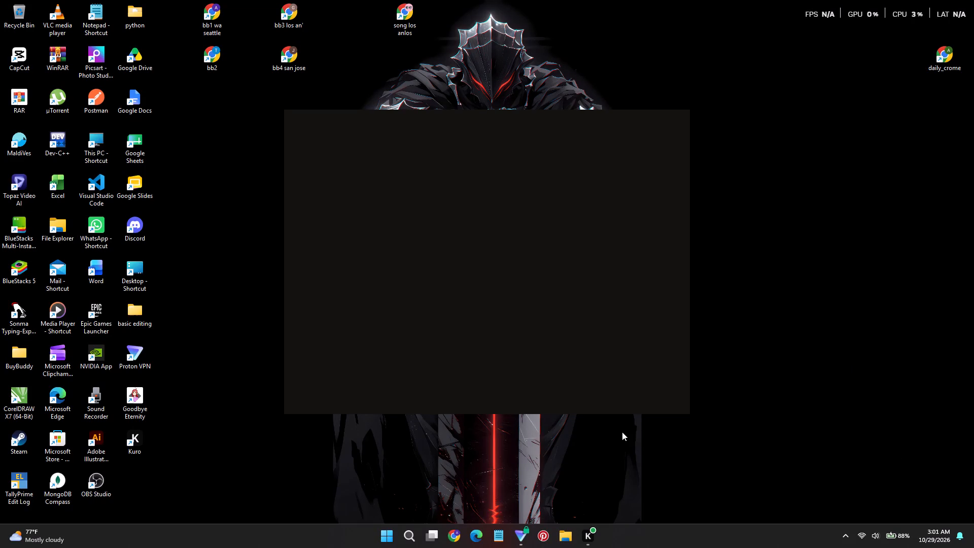
Search the computer for "cap" and launch CapCut.
{"action": "type", "text": "cap"}
{"action": "key", "text": "Return"}
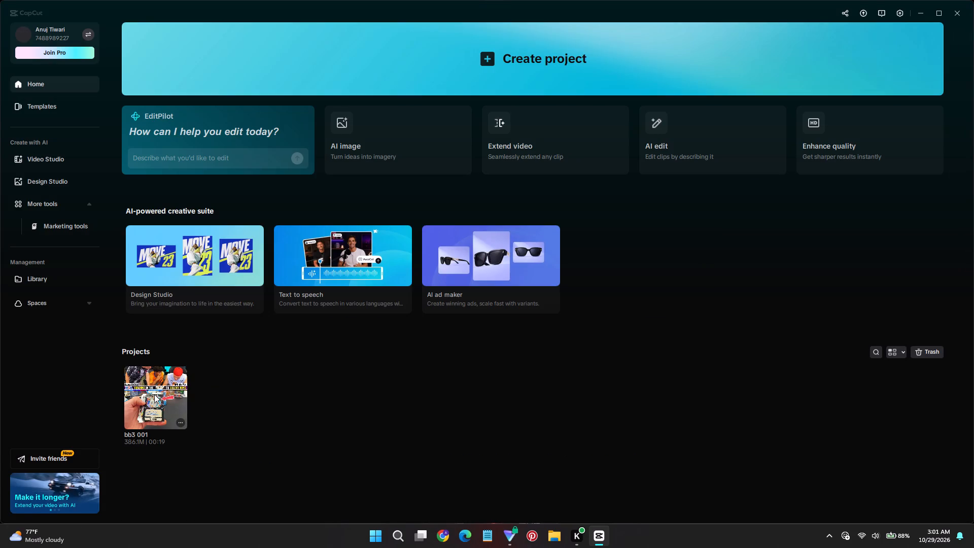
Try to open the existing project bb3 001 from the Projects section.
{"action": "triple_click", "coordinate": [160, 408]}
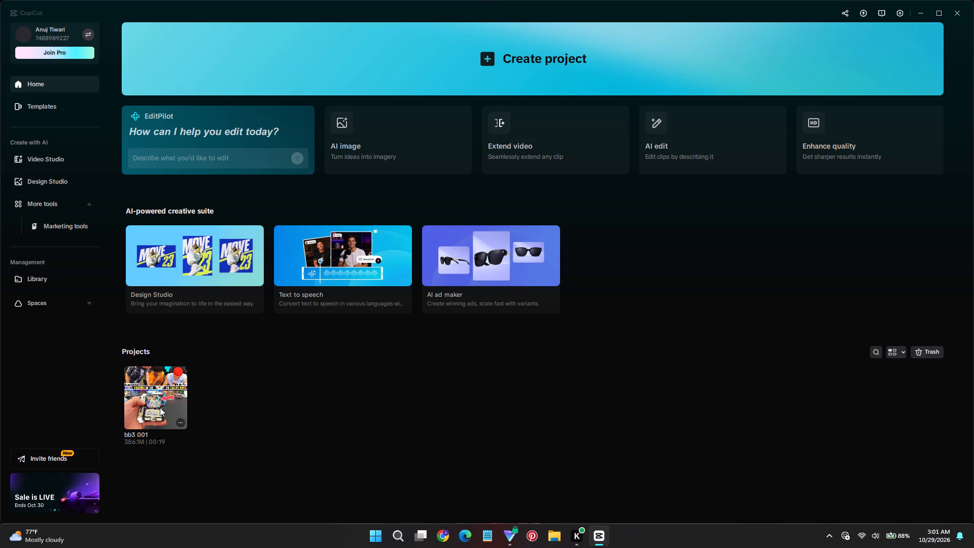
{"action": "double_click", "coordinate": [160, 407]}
View the Trash of deleted projects and close it again.
{"action": "left_click", "coordinate": [921, 350]}
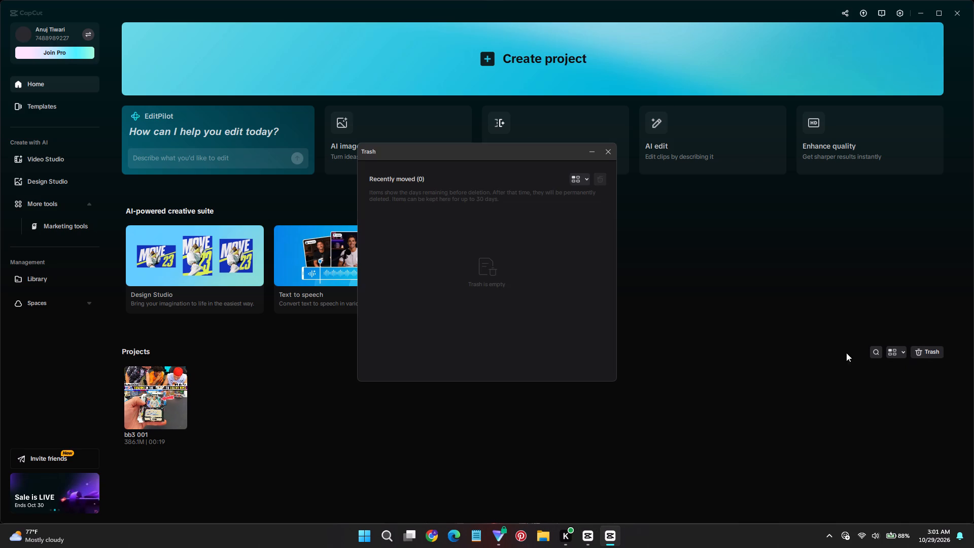
{"action": "left_click", "coordinate": [600, 155]}
Try again to open the bb3 001 project from its thumbnail in the Projects section.
{"action": "left_click", "coordinate": [126, 396]}
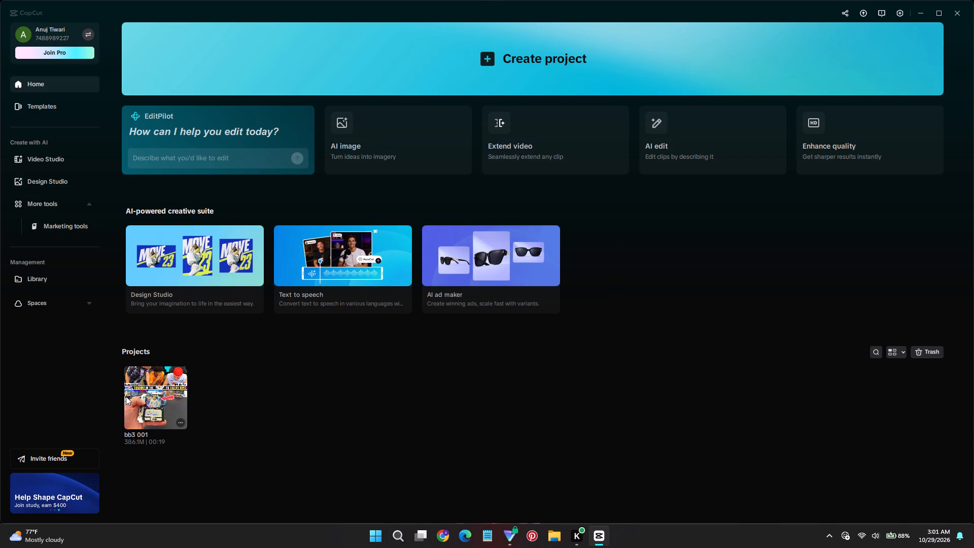
{"action": "triple_click", "coordinate": [148, 404]}
{"action": "left_click", "coordinate": [176, 420]}
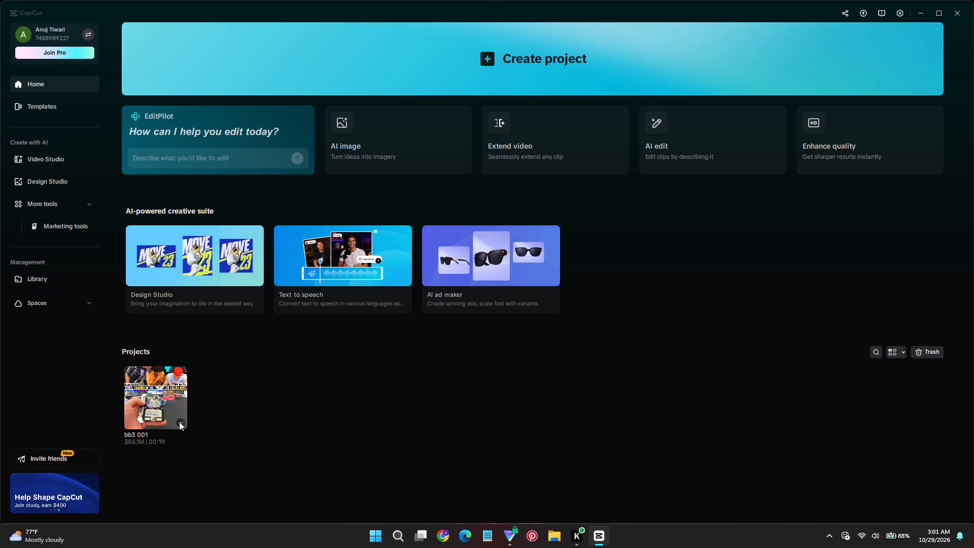
{"action": "left_click", "coordinate": [180, 422]}
{"action": "left_click", "coordinate": [295, 433]}
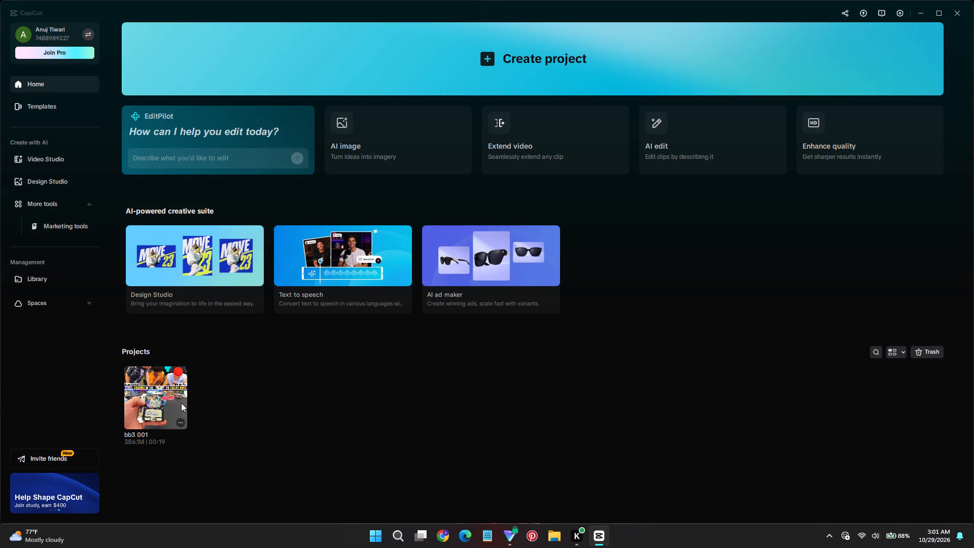
{"action": "left_click", "coordinate": [181, 403]}
{"action": "double_click", "coordinate": [302, 388]}
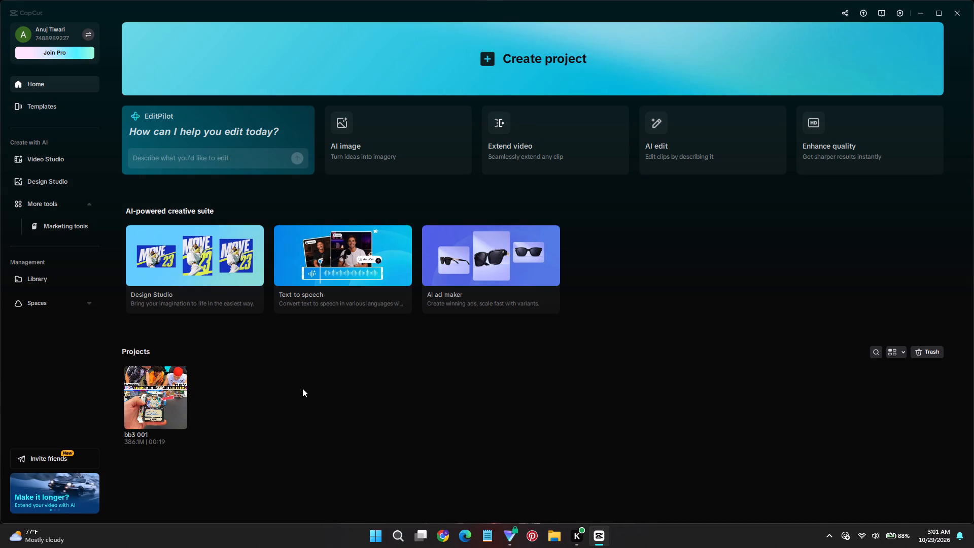
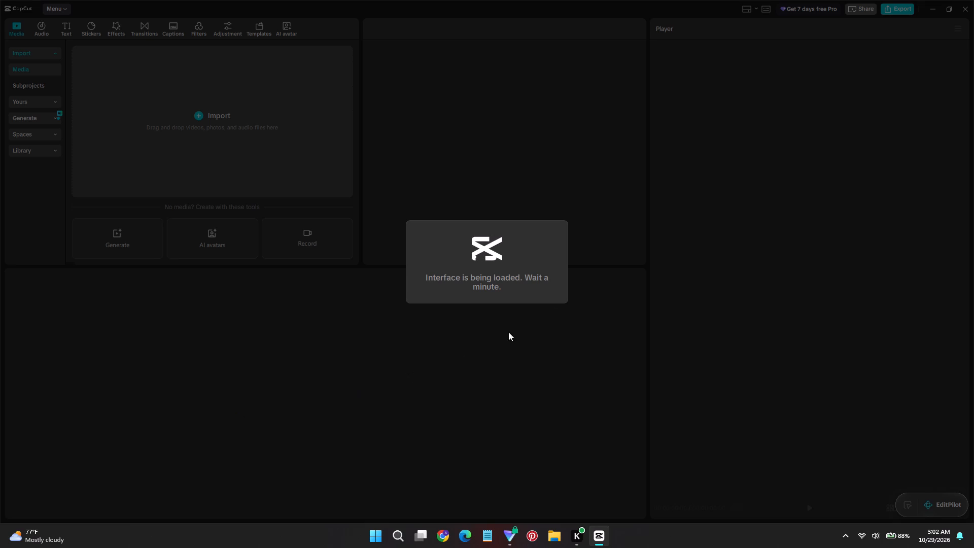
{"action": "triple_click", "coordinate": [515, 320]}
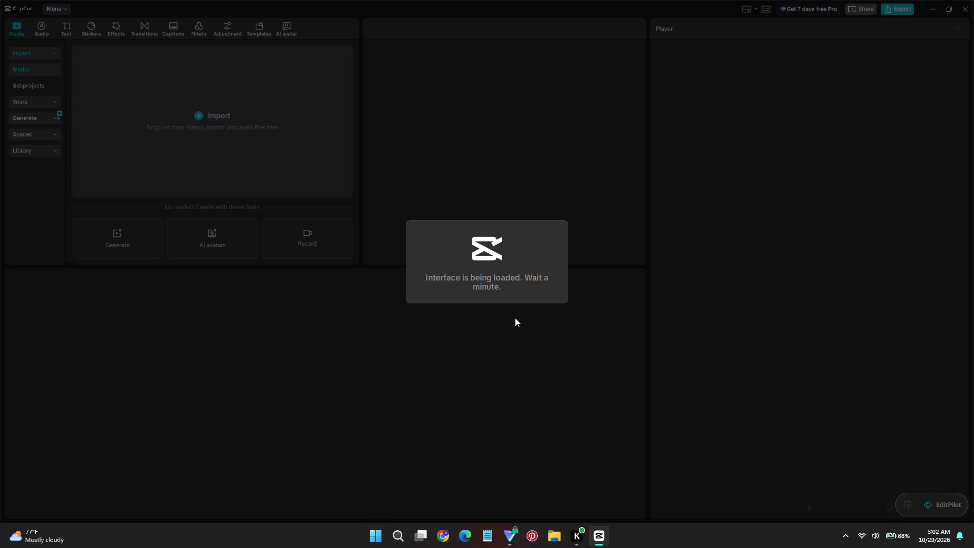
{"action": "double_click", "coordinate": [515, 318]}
Try to close the CapCut window that is stuck loading its interface.
{"action": "left_click", "coordinate": [960, 2]}
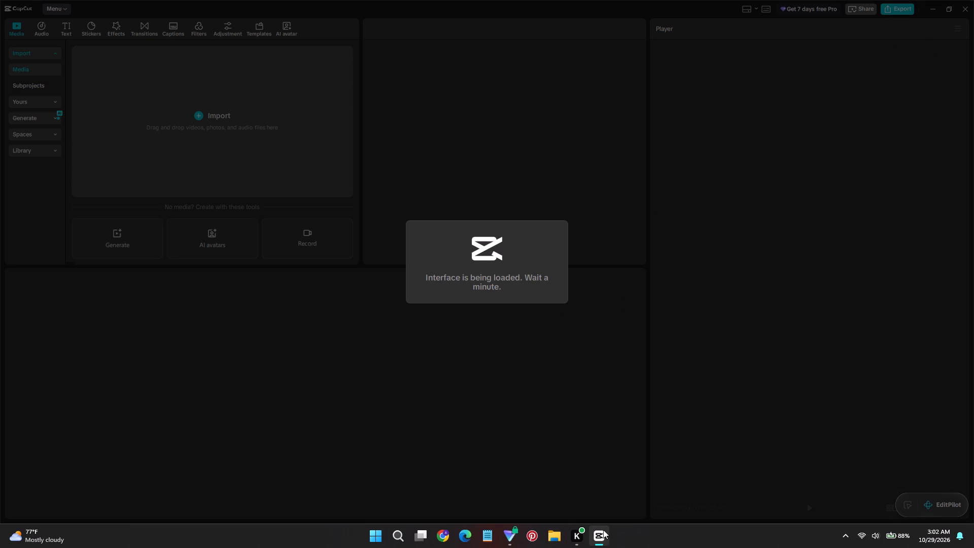
{"action": "left_click", "coordinate": [602, 523]}
{"action": "left_click", "coordinate": [601, 534]}
{"action": "left_click", "coordinate": [601, 534]}
{"action": "right_click", "coordinate": [601, 532]}
{"action": "left_click", "coordinate": [613, 507]}
Open Task Manager to check the running processes for CapCut.
{"action": "key", "text": "ctrl+shift+Escape"}
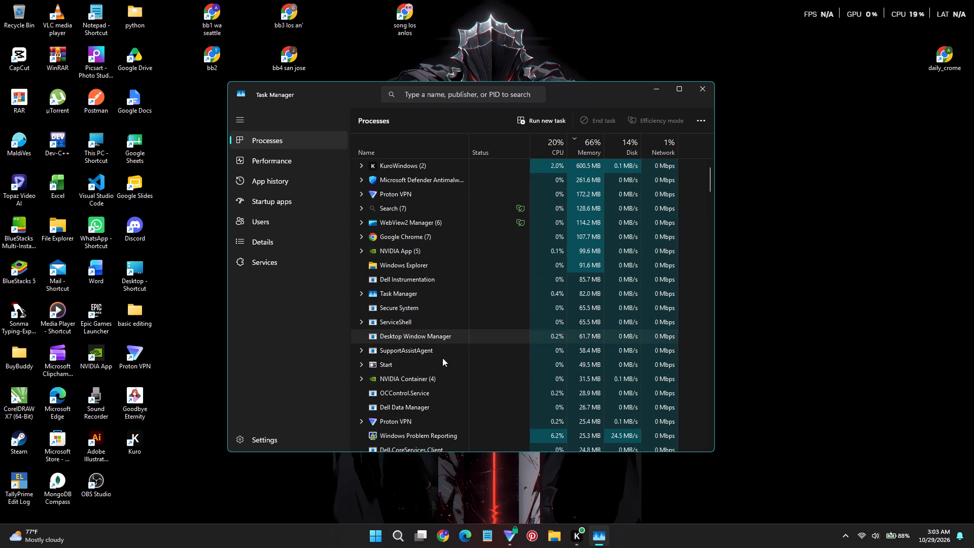
{"action": "left_click", "coordinate": [764, 218]}
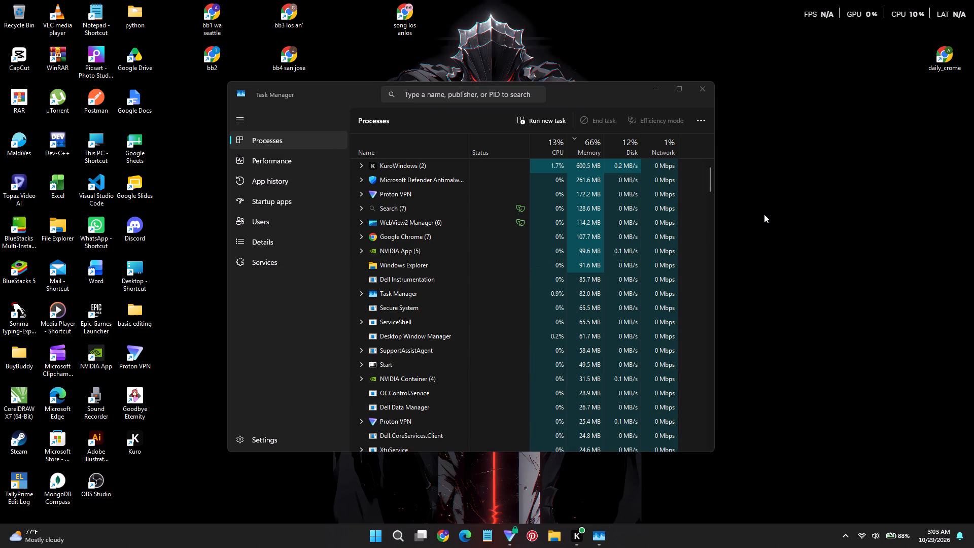
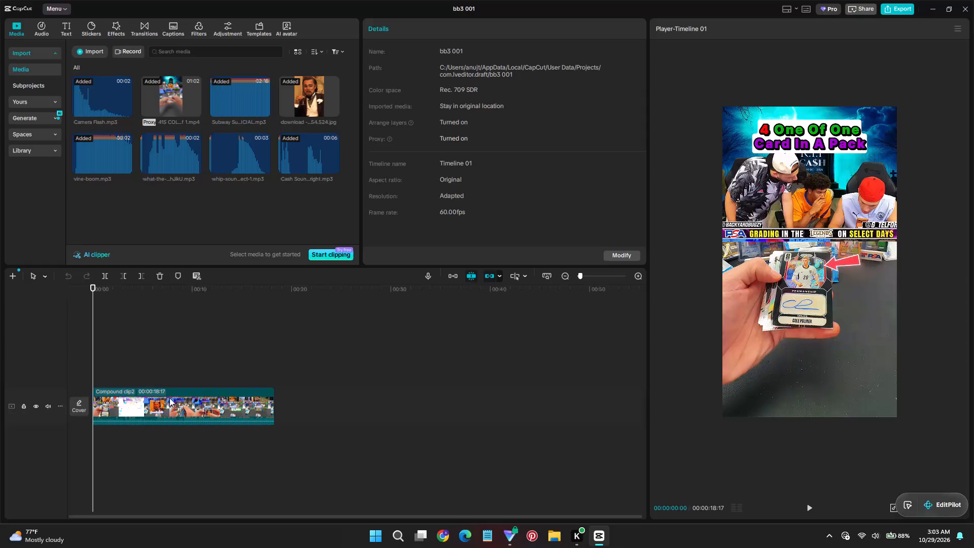
Switch to File Explorer and open the combination folder inside the Resources folder of the bb3 001 CapCut draft.
{"action": "type", "text": "fil"}
{"action": "key", "text": "Return"}
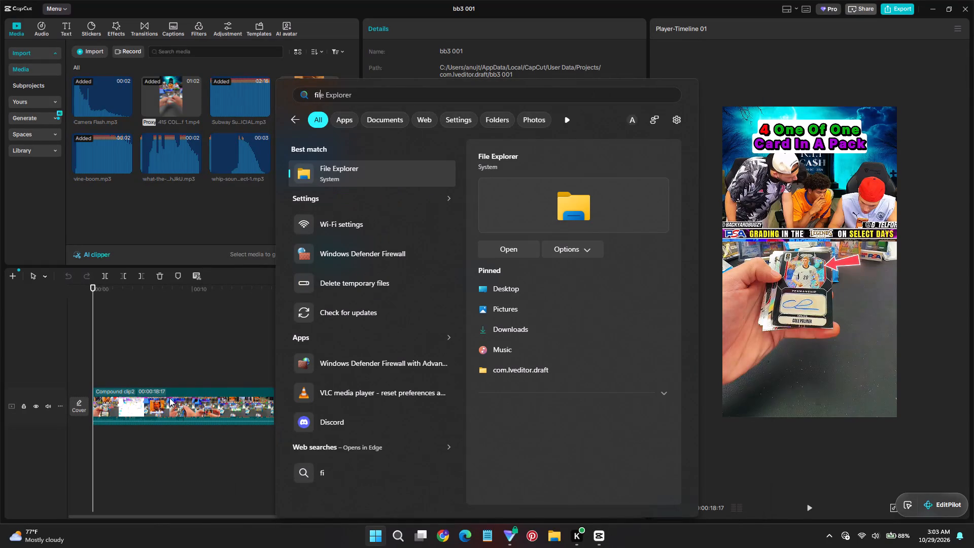
{"action": "scroll", "coordinate": [163, 150], "scroll_direction": "up", "scroll_amount": 1}
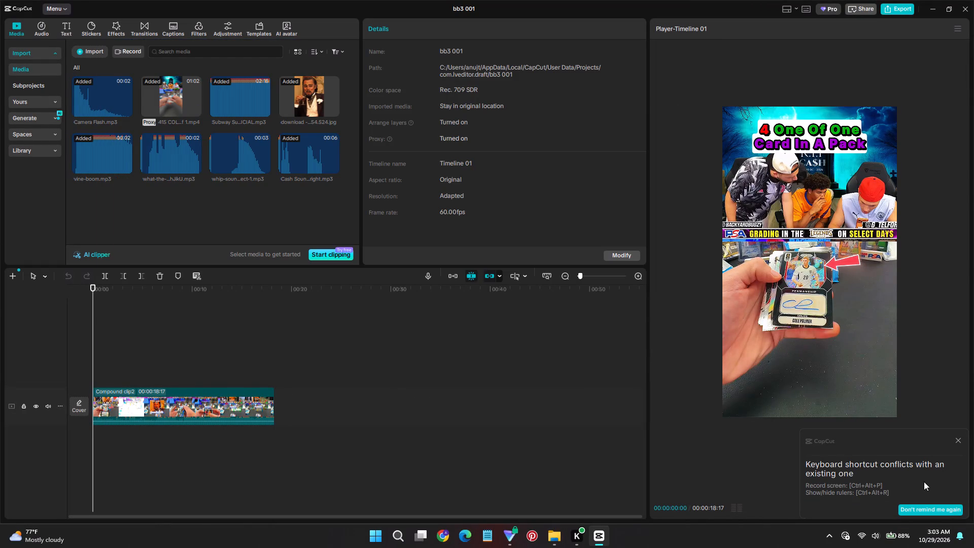
{"action": "left_click", "coordinate": [543, 541]}
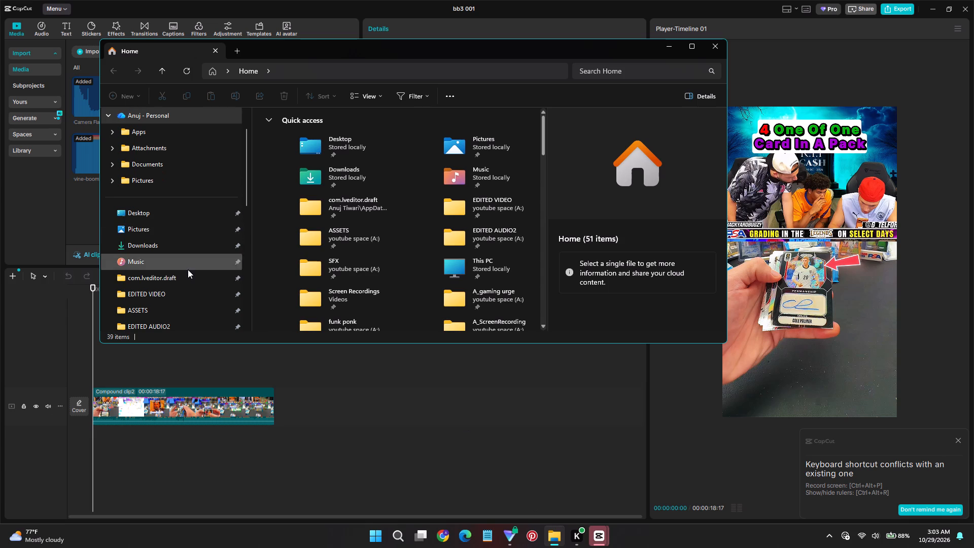
{"action": "left_click", "coordinate": [187, 271]}
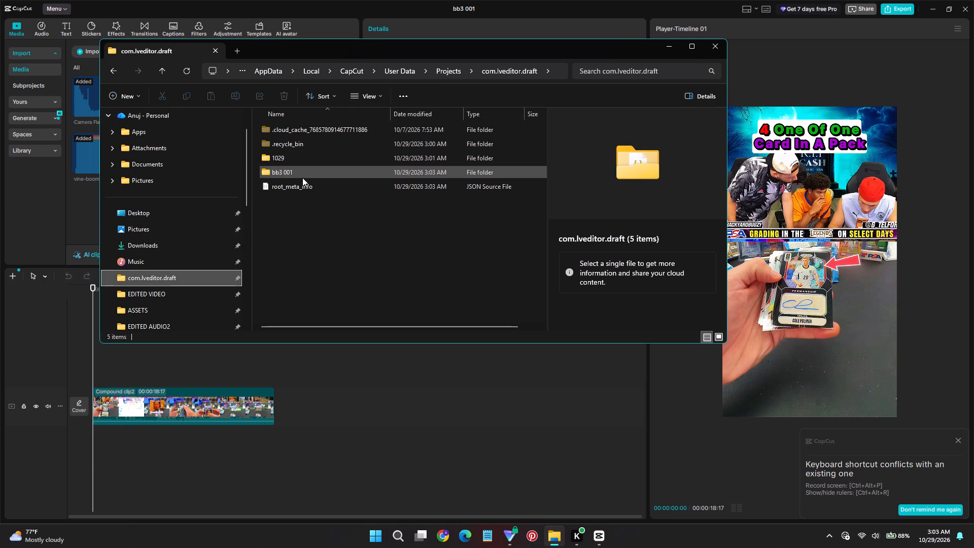
{"action": "double_click", "coordinate": [302, 178]}
{"action": "double_click", "coordinate": [299, 186]}
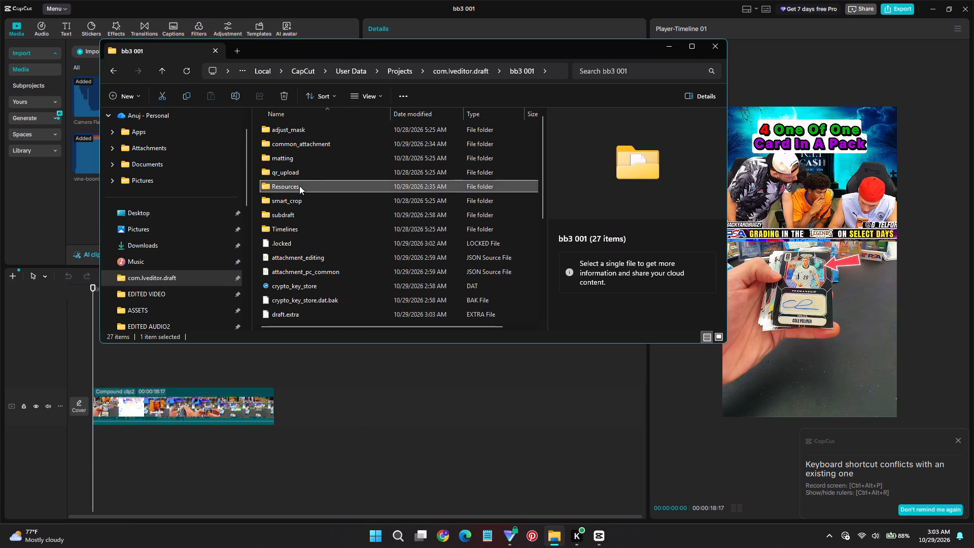
{"action": "double_click", "coordinate": [303, 146]}
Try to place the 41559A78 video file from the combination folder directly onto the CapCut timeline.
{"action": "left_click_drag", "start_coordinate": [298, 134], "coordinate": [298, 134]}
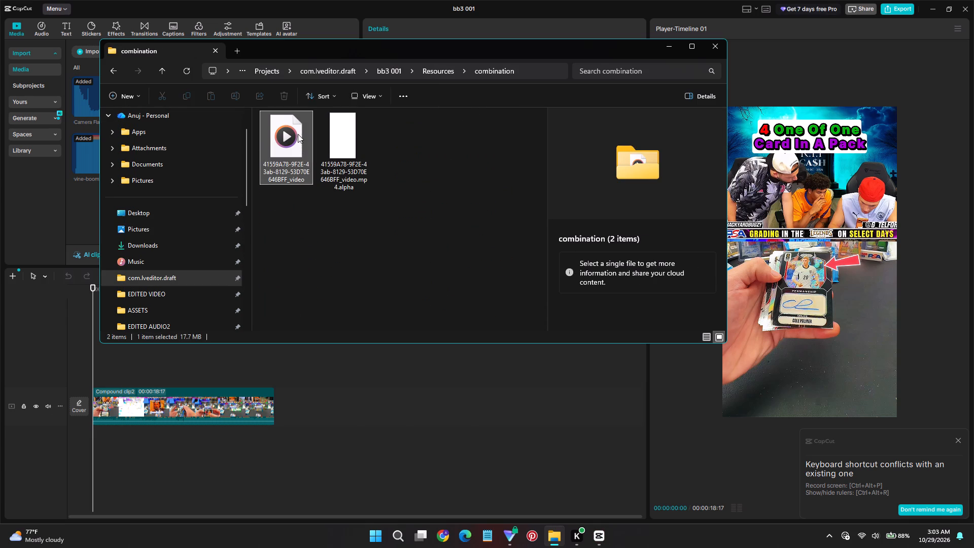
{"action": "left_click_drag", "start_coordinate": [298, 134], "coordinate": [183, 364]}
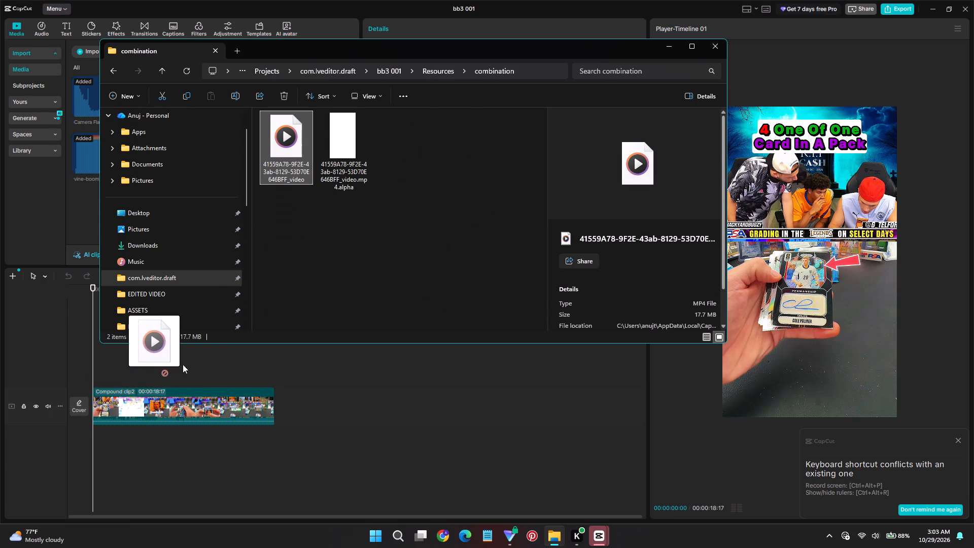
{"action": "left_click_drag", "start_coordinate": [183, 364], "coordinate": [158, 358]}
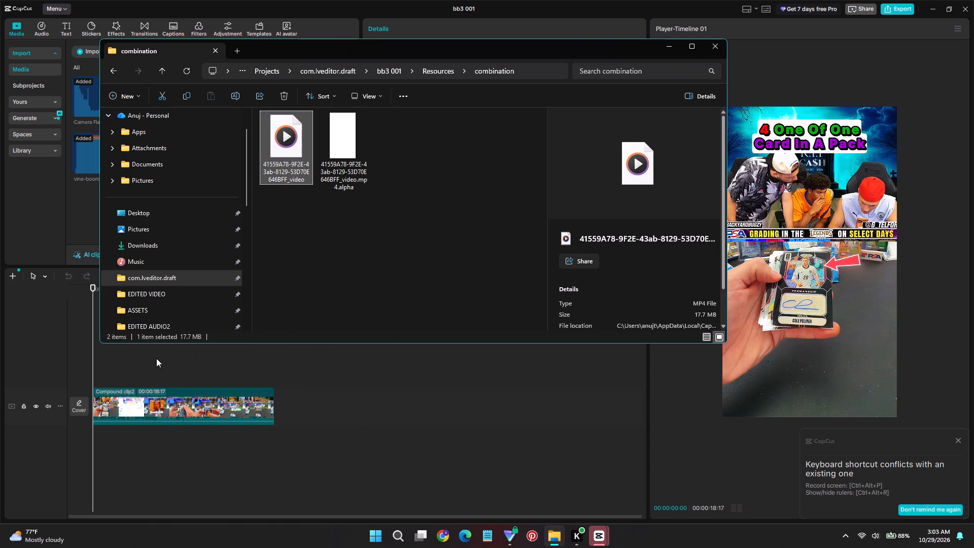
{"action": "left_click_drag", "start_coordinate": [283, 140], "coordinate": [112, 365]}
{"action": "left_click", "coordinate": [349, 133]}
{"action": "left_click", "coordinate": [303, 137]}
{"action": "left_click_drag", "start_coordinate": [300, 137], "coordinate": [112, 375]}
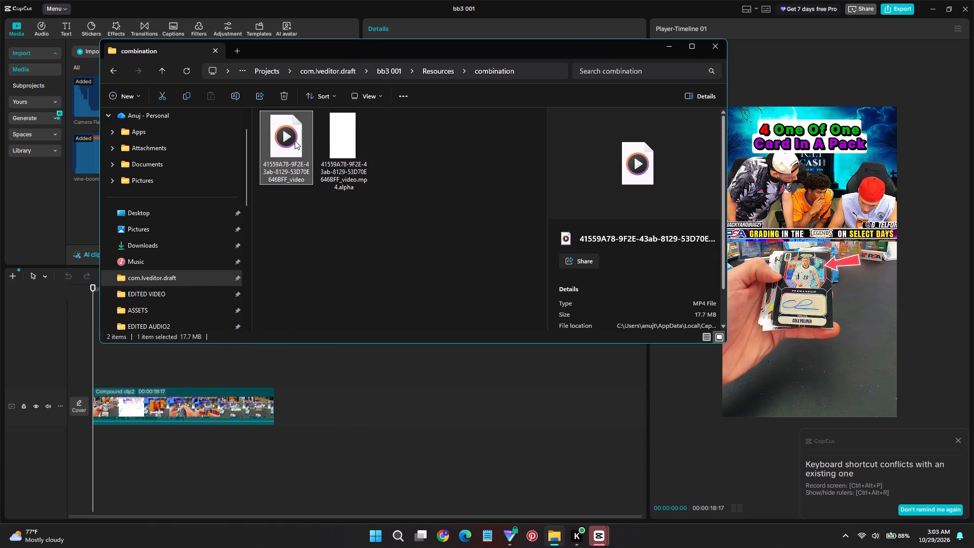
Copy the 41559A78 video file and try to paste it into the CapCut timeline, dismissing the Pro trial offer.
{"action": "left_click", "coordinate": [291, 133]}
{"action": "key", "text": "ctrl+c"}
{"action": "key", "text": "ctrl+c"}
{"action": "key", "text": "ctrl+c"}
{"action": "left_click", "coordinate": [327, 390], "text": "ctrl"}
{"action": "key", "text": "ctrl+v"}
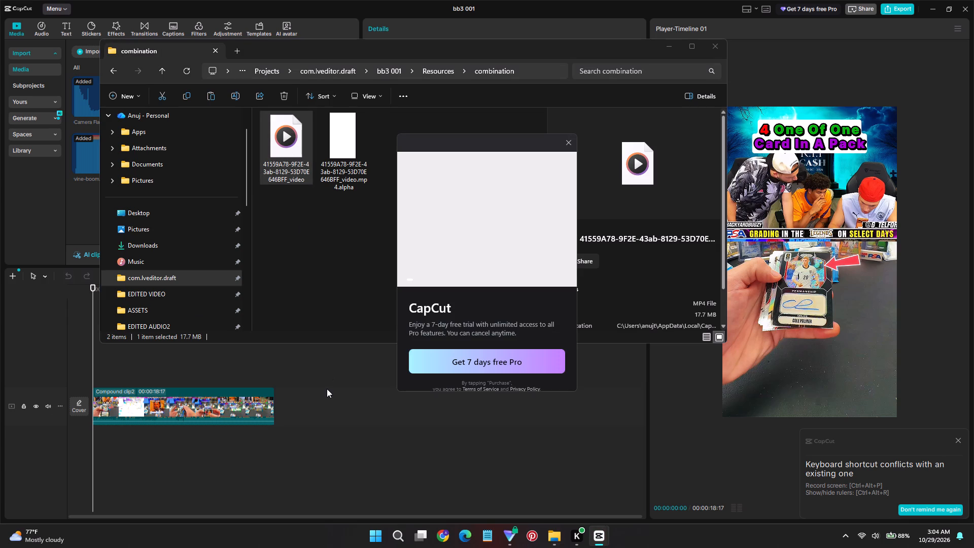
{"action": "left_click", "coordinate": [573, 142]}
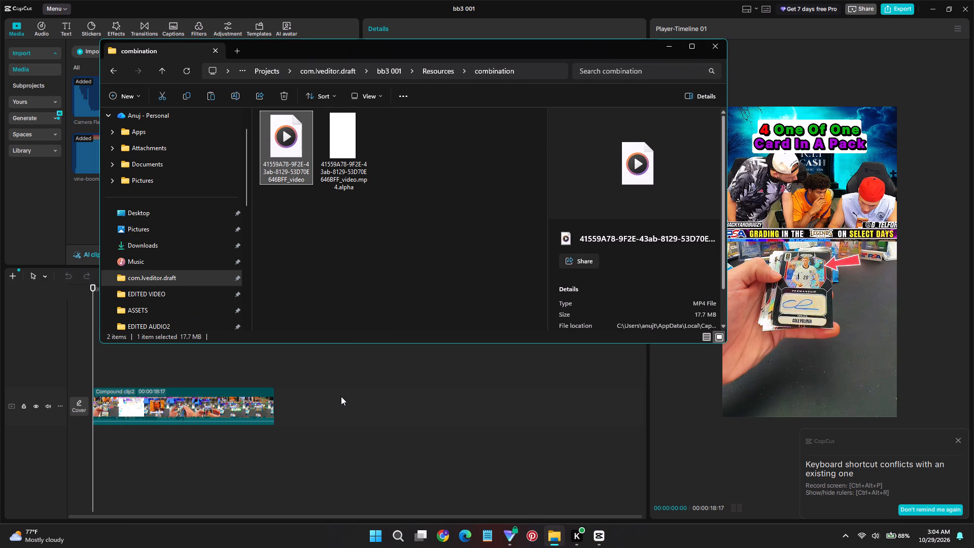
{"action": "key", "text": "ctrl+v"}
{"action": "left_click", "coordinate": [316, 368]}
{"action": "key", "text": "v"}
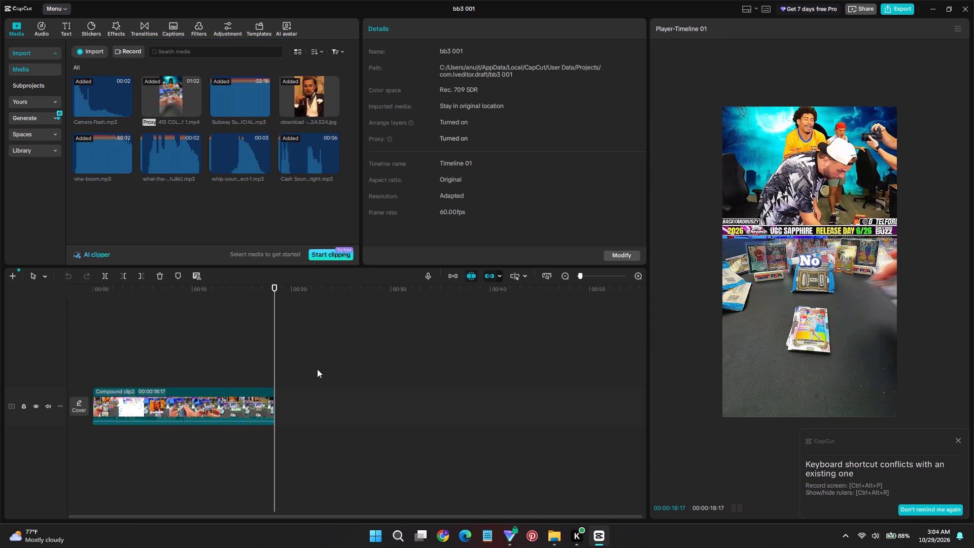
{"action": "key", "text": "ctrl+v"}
Add the 41559A78 video from the combination folder to the timeline, on a track above Compound clip2, starting at 00:00.
{"action": "left_click", "coordinate": [549, 536]}
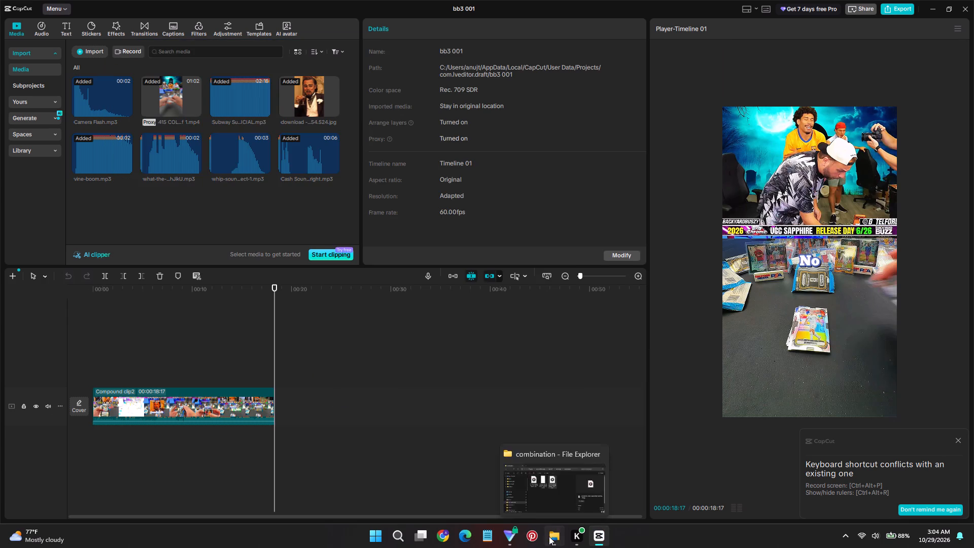
{"action": "left_click_drag", "start_coordinate": [287, 140], "coordinate": [135, 380]}
{"action": "left_click_drag", "start_coordinate": [323, 416], "coordinate": [108, 365]}
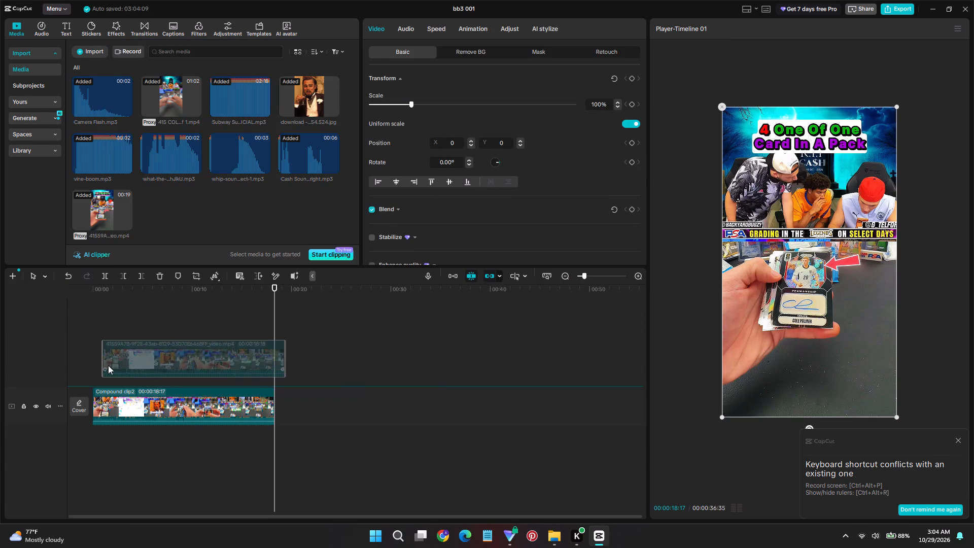
{"action": "left_click_drag", "start_coordinate": [108, 365], "coordinate": [56, 367]}
{"action": "left_click_drag", "start_coordinate": [167, 374], "coordinate": [121, 378]}
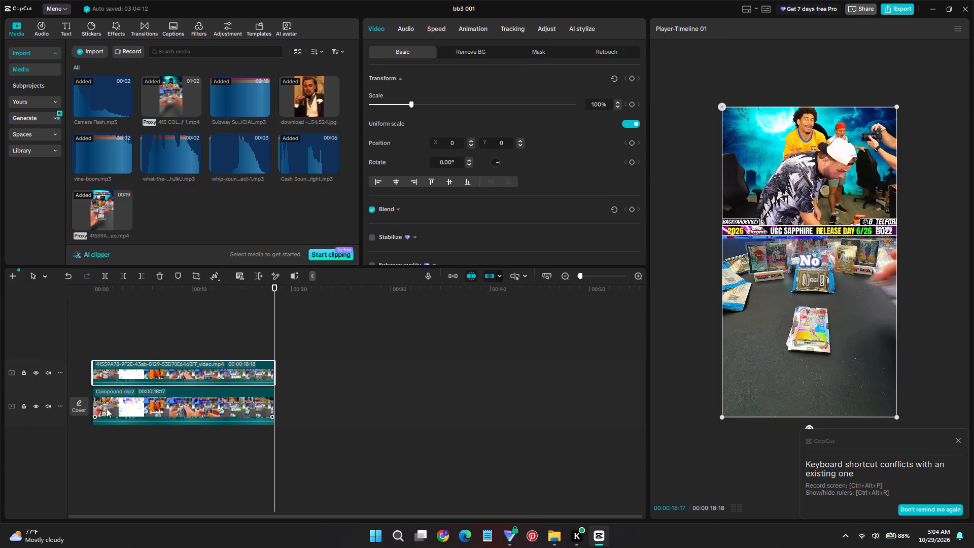
Play the timeline from the start to check the added video.
{"action": "left_click", "coordinate": [99, 342]}
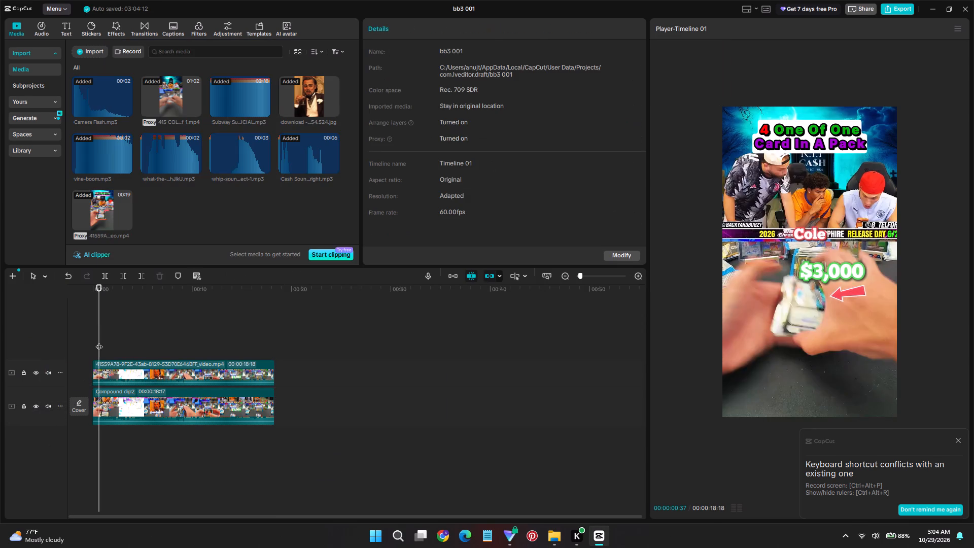
{"action": "left_click_drag", "start_coordinate": [99, 341], "coordinate": [84, 345]}
{"action": "key", "text": "space"}
{"action": "key", "text": "space"}
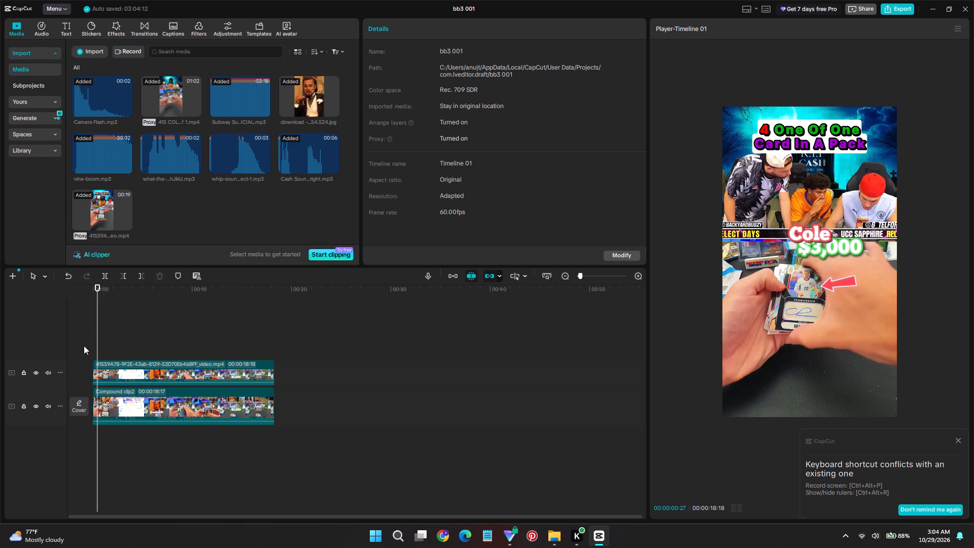
{"action": "key", "text": "space"}
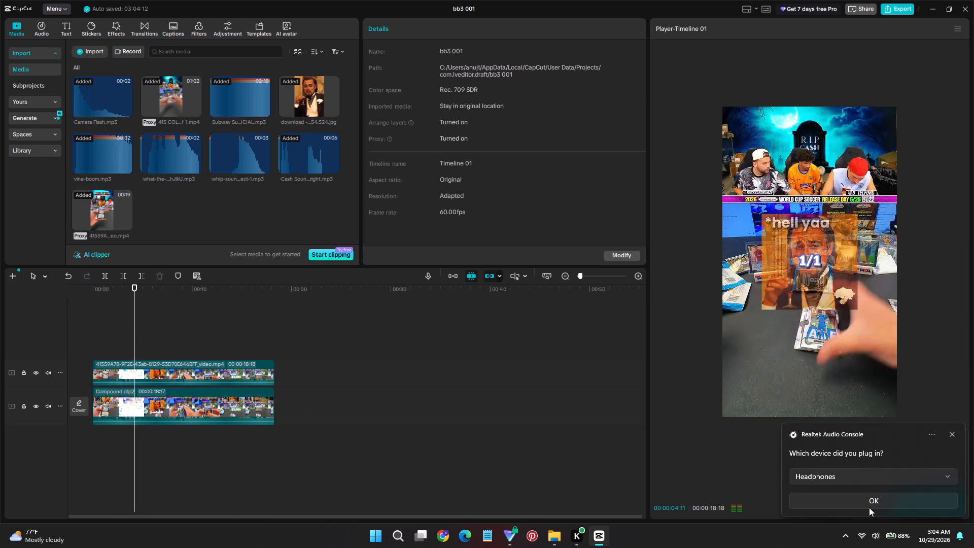
Confirm Headphones as the plugged-in audio device.
{"action": "left_click", "coordinate": [869, 505]}
Replay the timeline from the beginning to review the picture and sound of the stacked clips.
{"action": "left_click_drag", "start_coordinate": [115, 288], "coordinate": [42, 286]}
{"action": "key", "text": "space"}
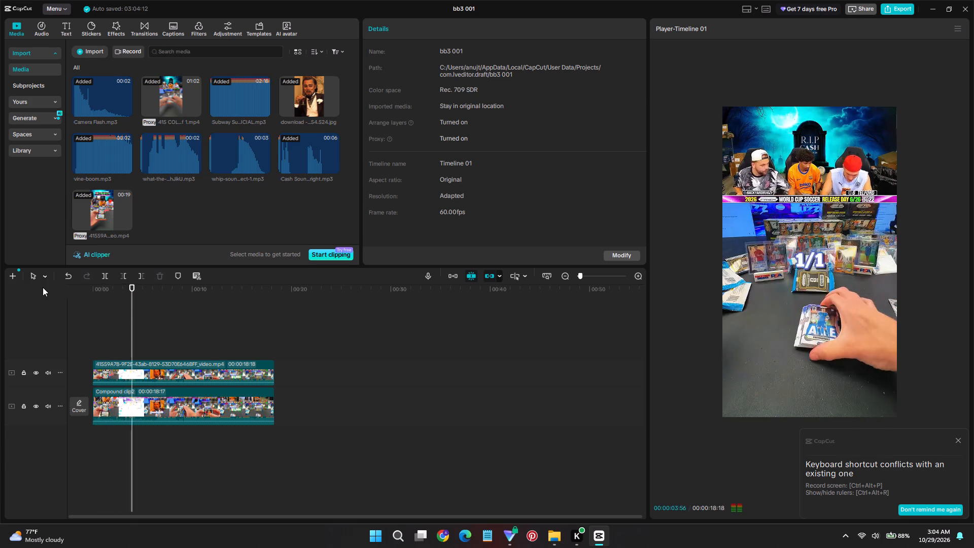
{"action": "left_click_drag", "start_coordinate": [120, 280], "coordinate": [109, 283]}
{"action": "left_click_drag", "start_coordinate": [112, 288], "coordinate": [75, 291]}
{"action": "key", "text": "space"}
{"action": "key", "text": "space"}
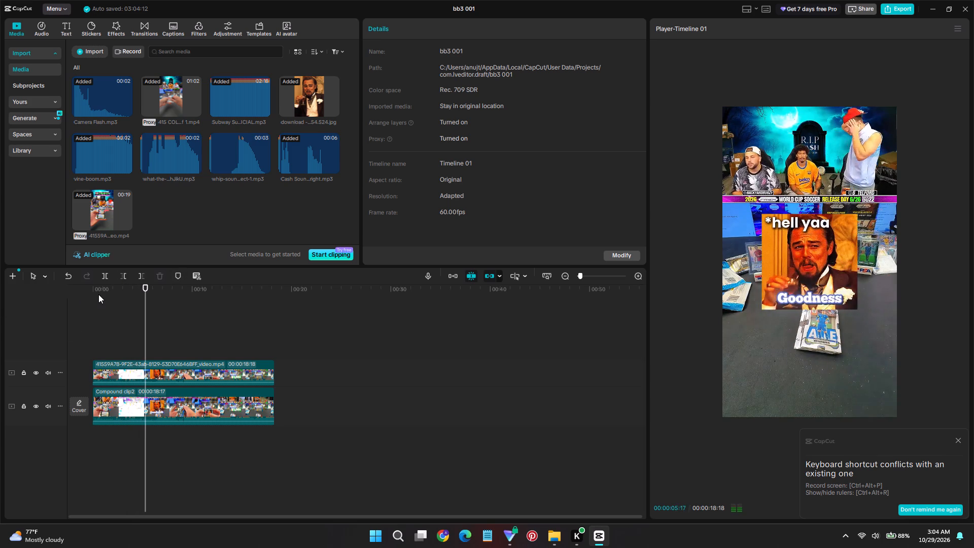
{"action": "left_click_drag", "start_coordinate": [110, 292], "coordinate": [93, 287]}
{"action": "key", "text": "space"}
{"action": "key", "text": "space"}
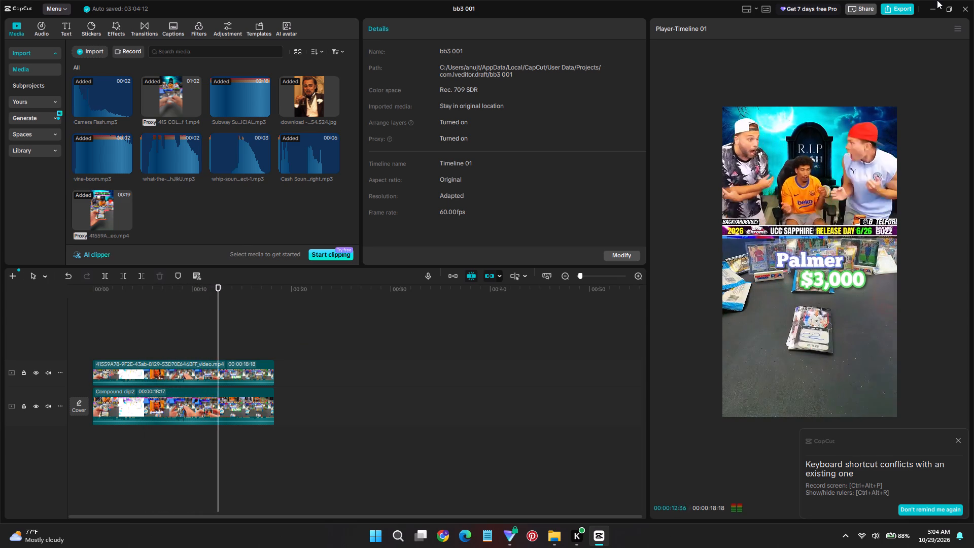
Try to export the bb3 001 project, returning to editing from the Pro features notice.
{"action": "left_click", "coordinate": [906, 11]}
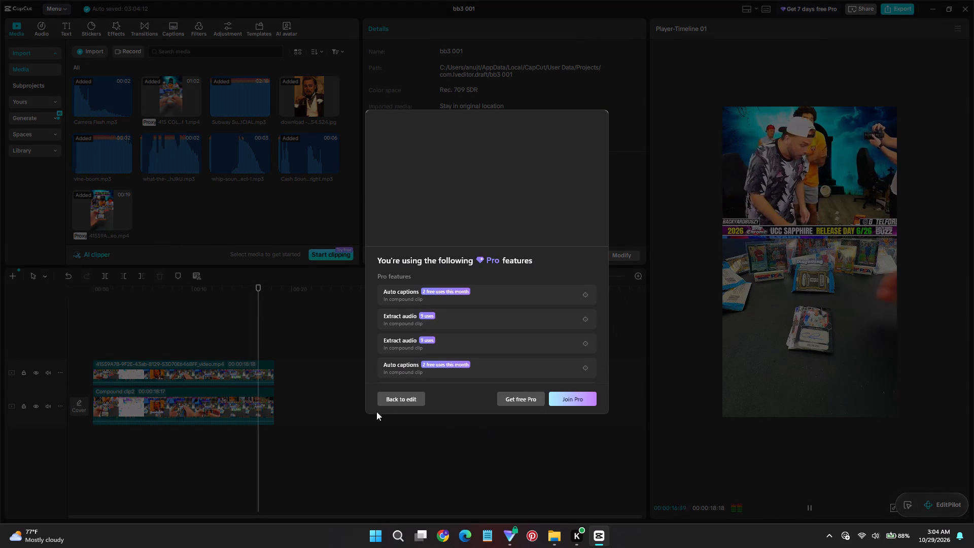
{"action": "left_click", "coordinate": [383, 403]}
Hide the main track containing Compound clip2.
{"action": "left_click", "coordinate": [37, 408]}
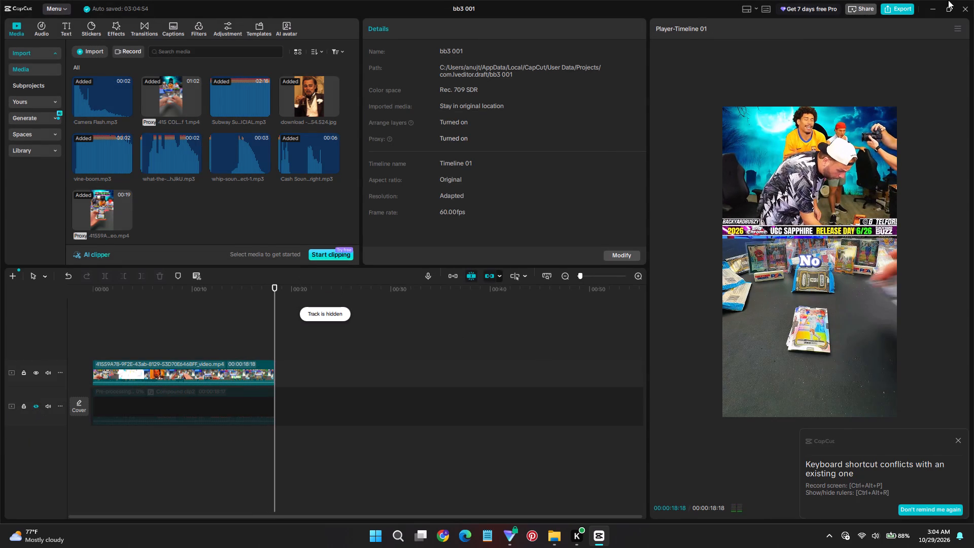
Check the export settings without exporting, and examine the pre-processing progress of Compound clip2.
{"action": "left_click", "coordinate": [899, 11]}
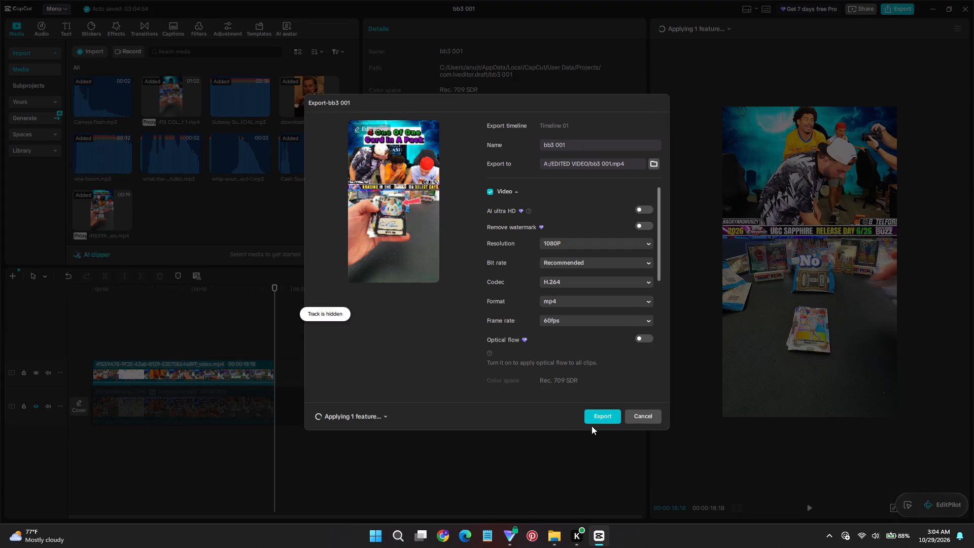
{"action": "left_click", "coordinate": [639, 419]}
{"action": "left_click", "coordinate": [702, 25]}
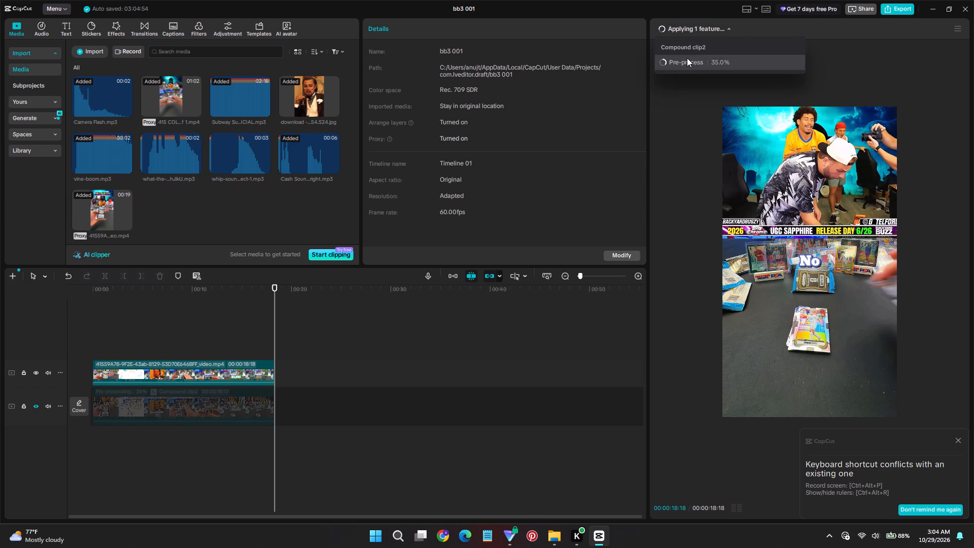
{"action": "left_click", "coordinate": [790, 60]}
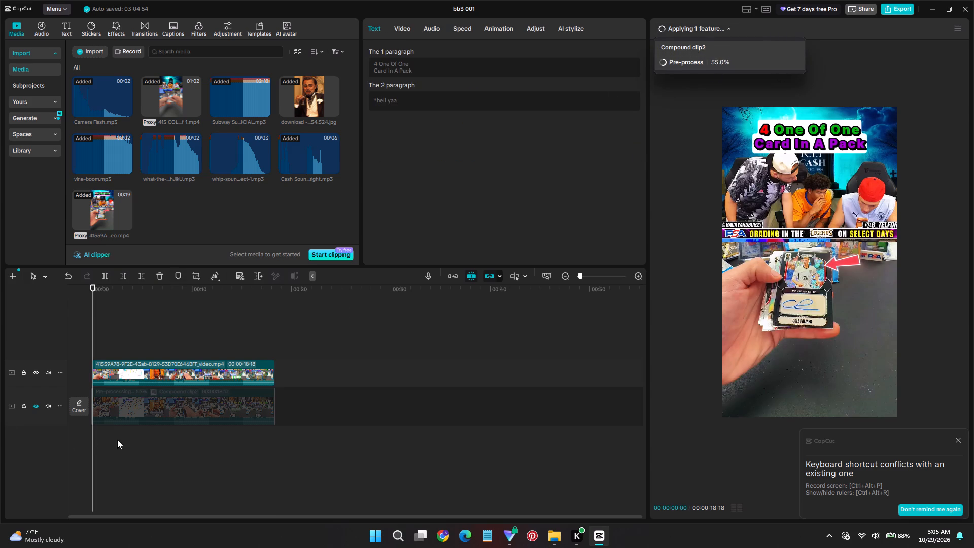
Export the timeline as bb3 001.mp4 to the EDITED VIDEO folder at 1080P and 60fps, and dismiss the sharing options.
{"action": "left_click", "coordinate": [907, 9]}
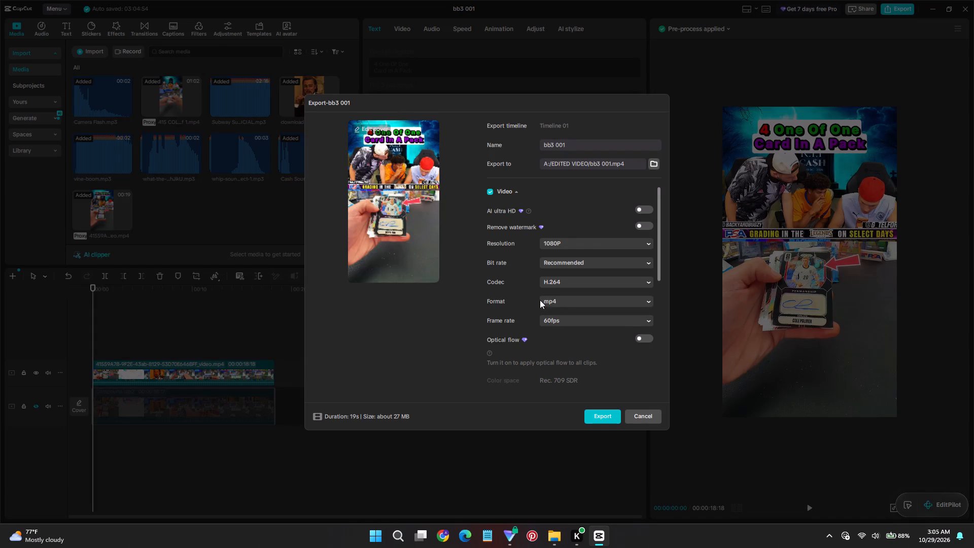
{"action": "left_click", "coordinate": [609, 422]}
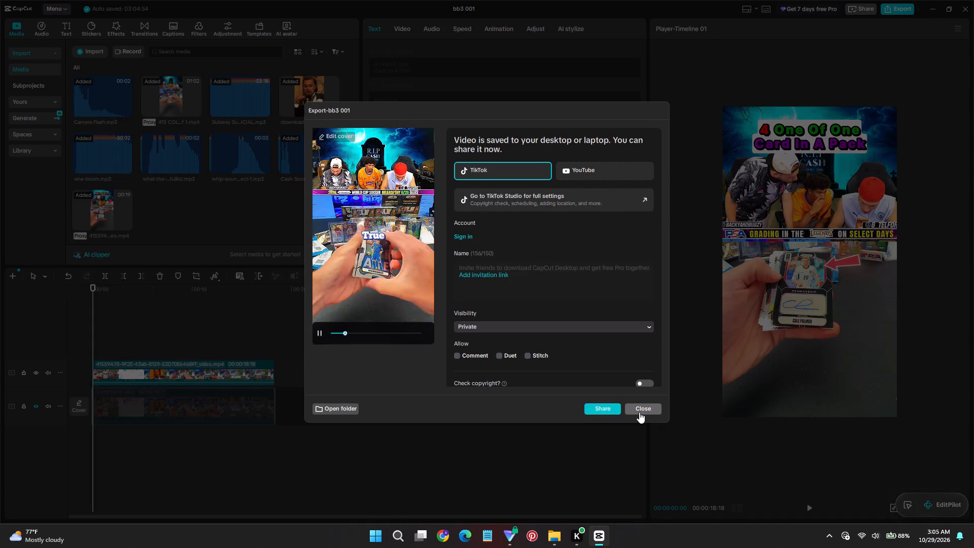
{"action": "left_click", "coordinate": [639, 412]}
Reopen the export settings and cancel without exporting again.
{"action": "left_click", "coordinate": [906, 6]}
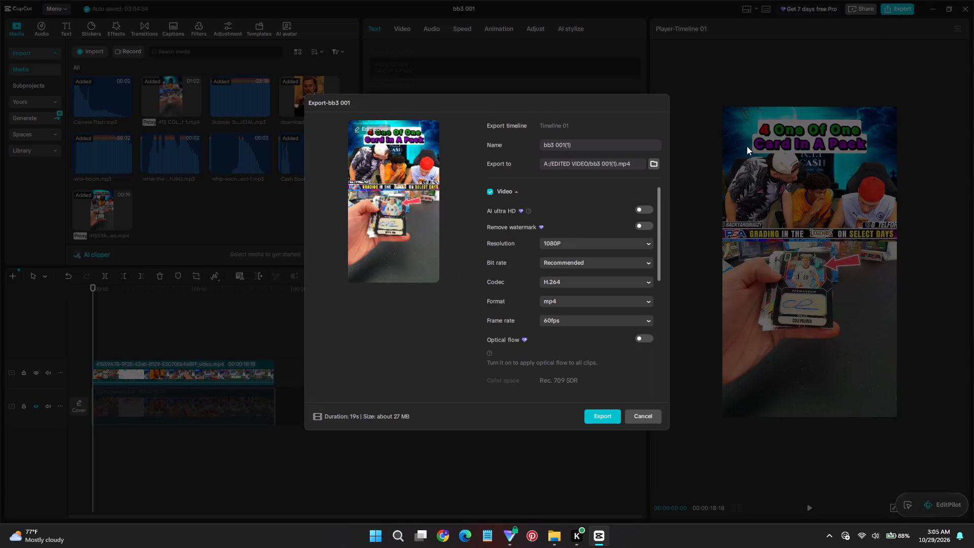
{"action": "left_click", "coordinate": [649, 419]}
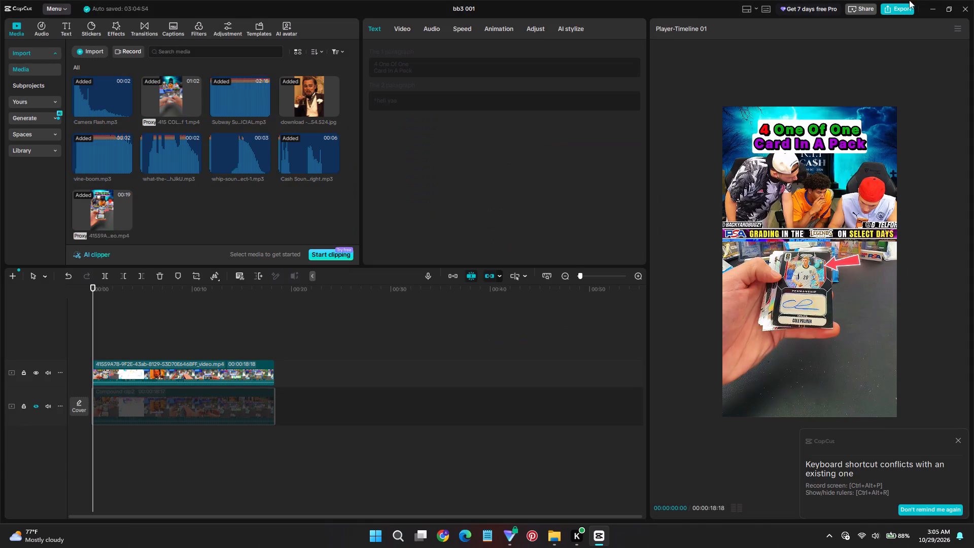
Close the bb3 001 project and open the project 1029.
{"action": "left_click", "coordinate": [969, 9]}
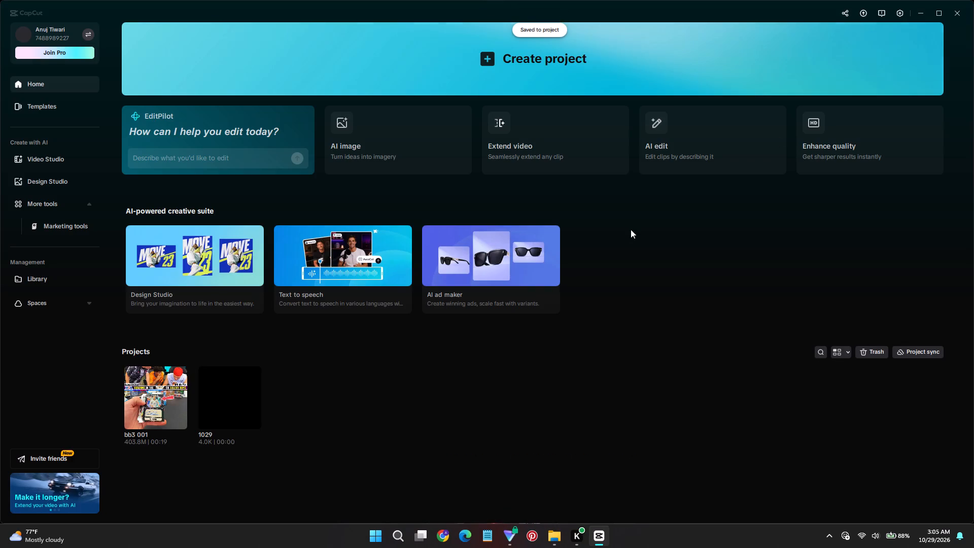
{"action": "left_click", "coordinate": [227, 395]}
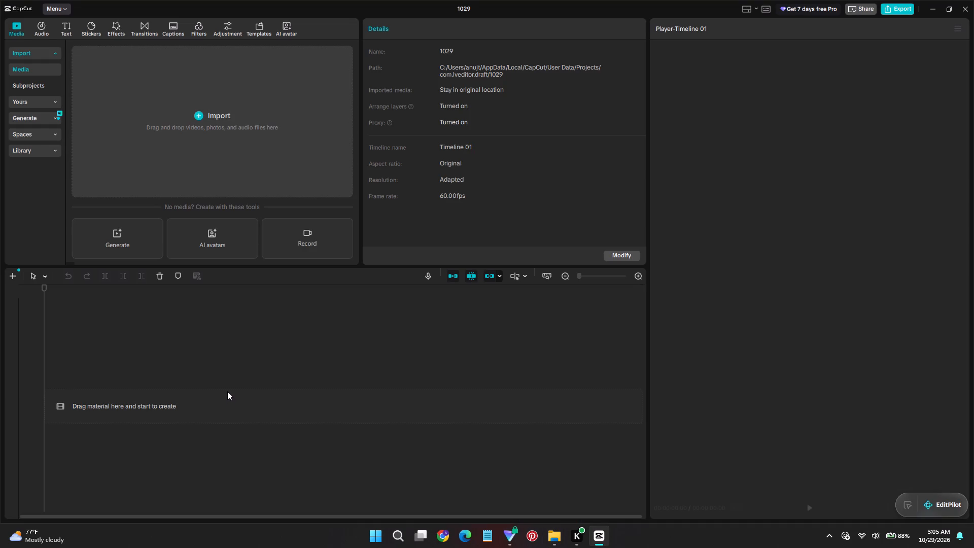
Import the audio file 025. Dating Start! (UNDERTALE Soundtrack) - Toby Fox from the music gaming folder and preview it.
{"action": "left_click", "coordinate": [238, 144]}
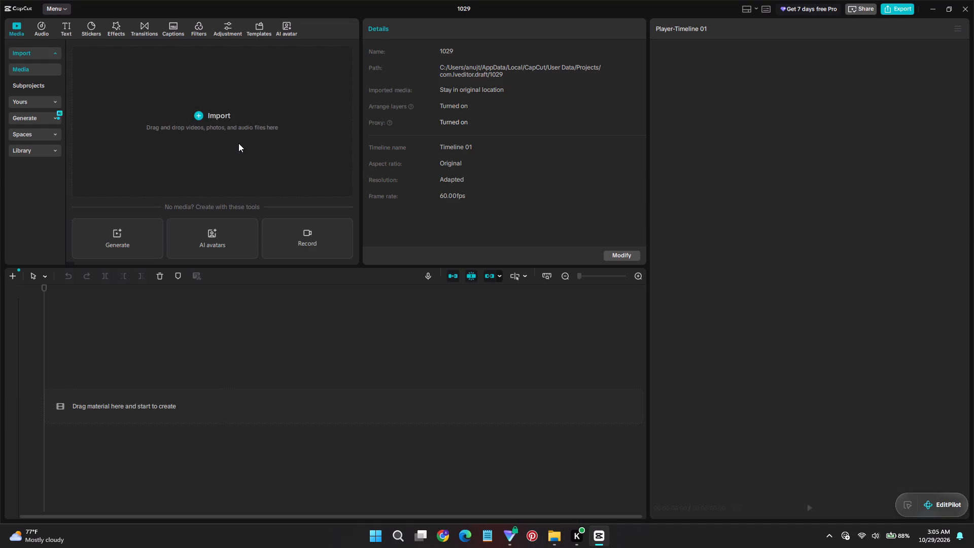
{"action": "left_click", "coordinate": [221, 134]}
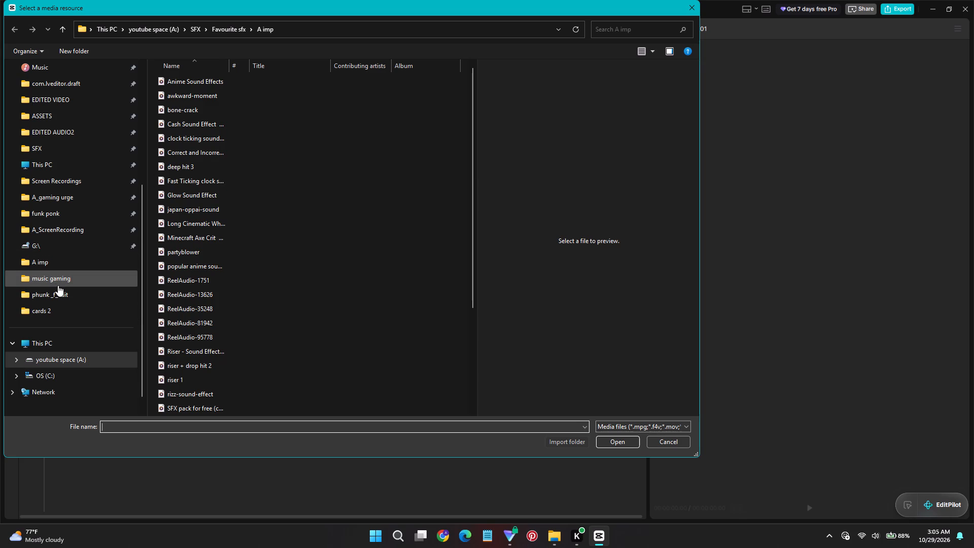
{"action": "left_click", "coordinate": [79, 285]}
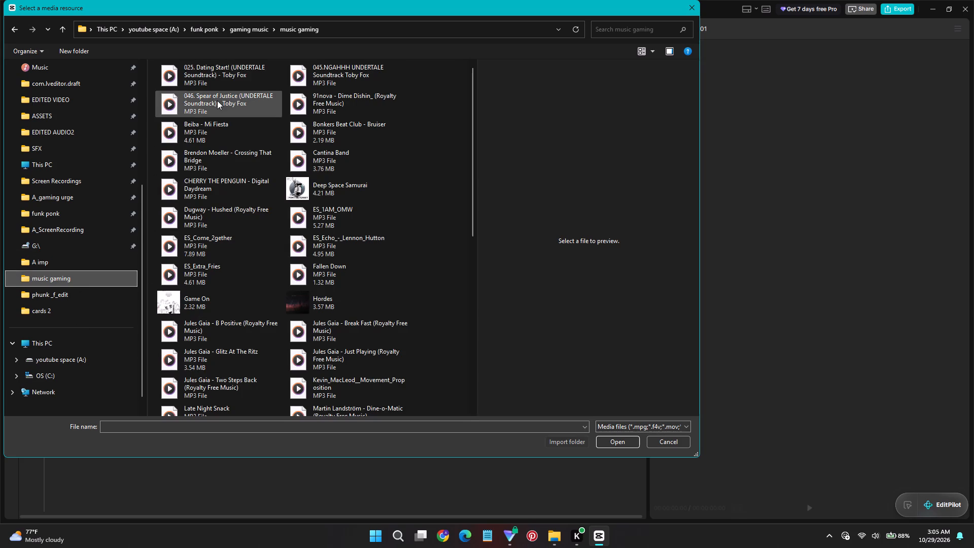
{"action": "left_click", "coordinate": [225, 63]}
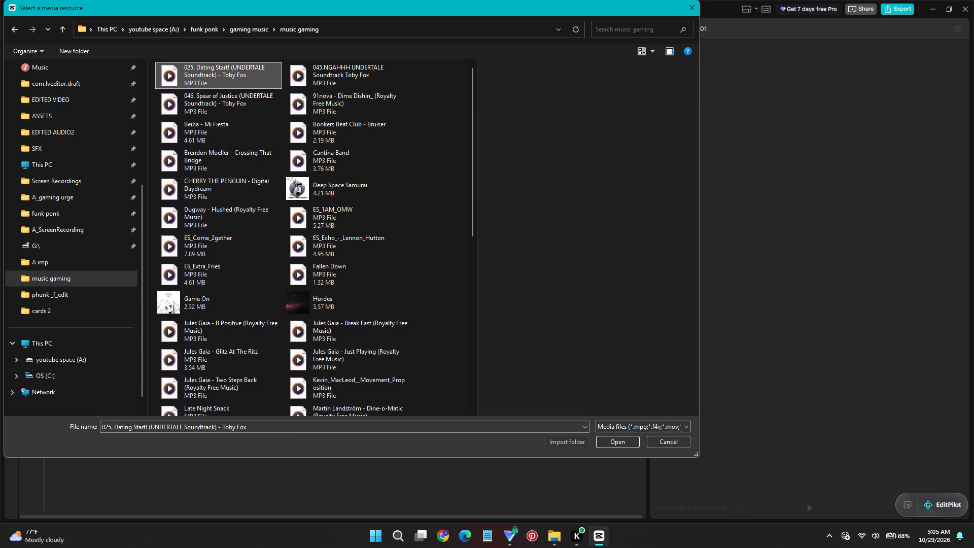
{"action": "left_click", "coordinate": [612, 439]}
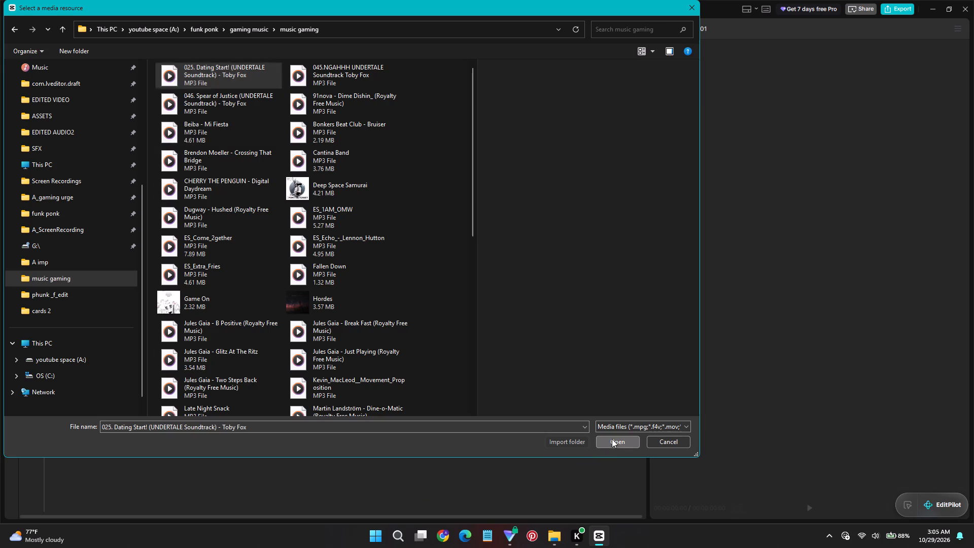
{"action": "key", "text": "space"}
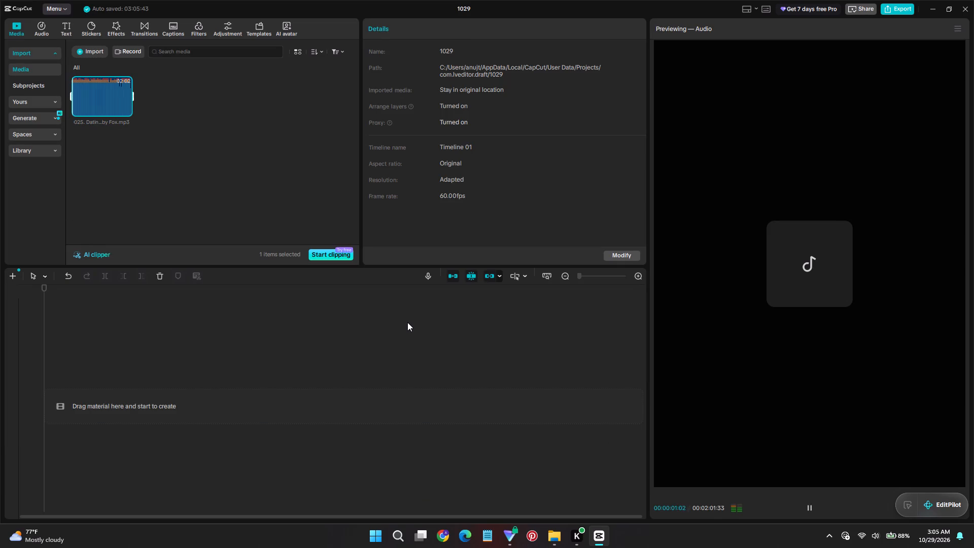
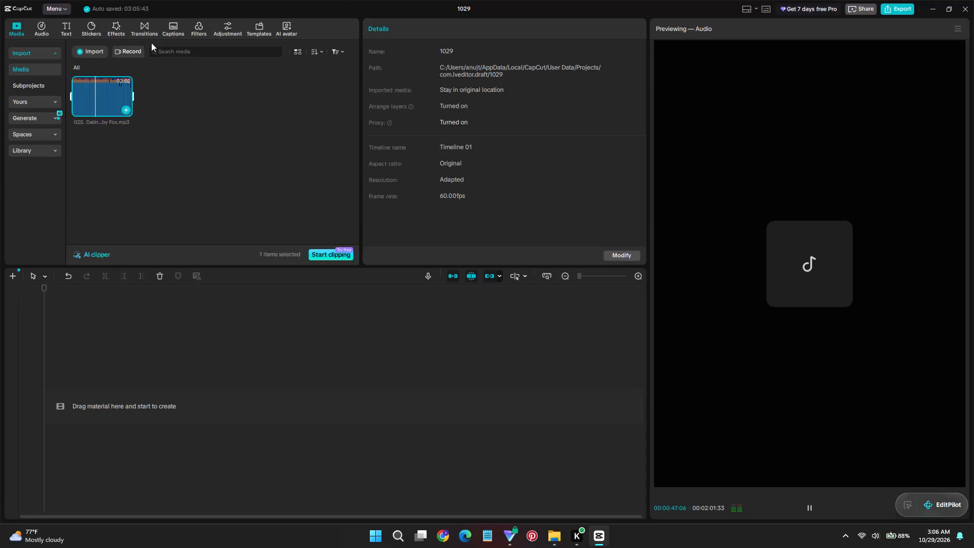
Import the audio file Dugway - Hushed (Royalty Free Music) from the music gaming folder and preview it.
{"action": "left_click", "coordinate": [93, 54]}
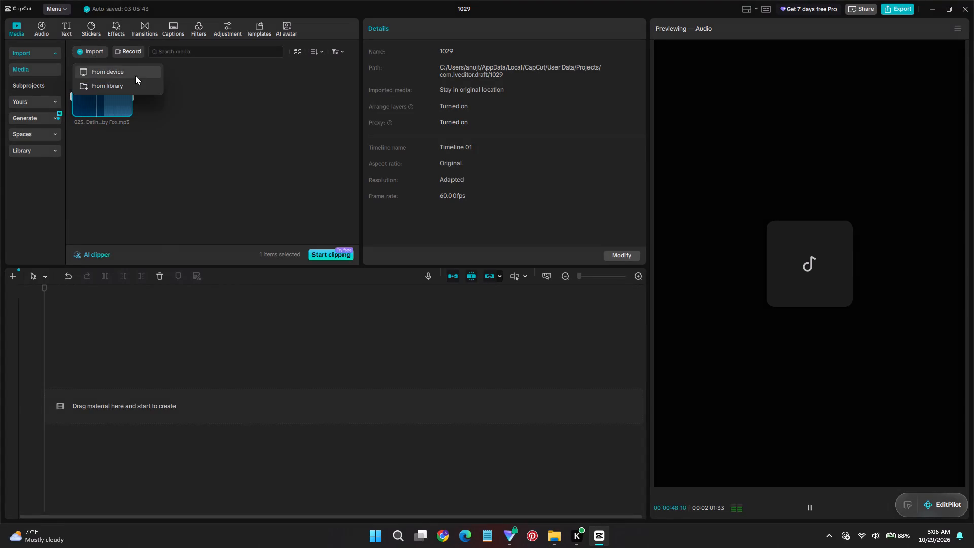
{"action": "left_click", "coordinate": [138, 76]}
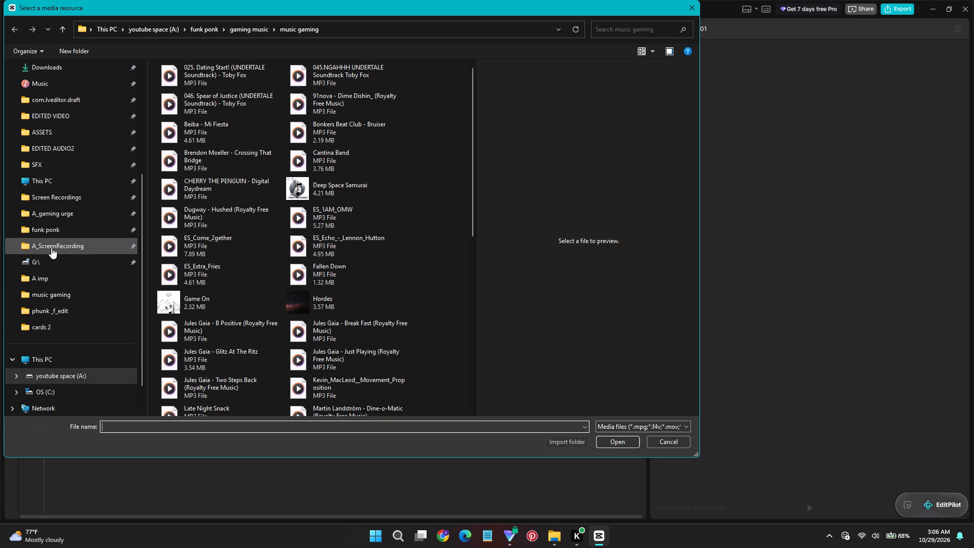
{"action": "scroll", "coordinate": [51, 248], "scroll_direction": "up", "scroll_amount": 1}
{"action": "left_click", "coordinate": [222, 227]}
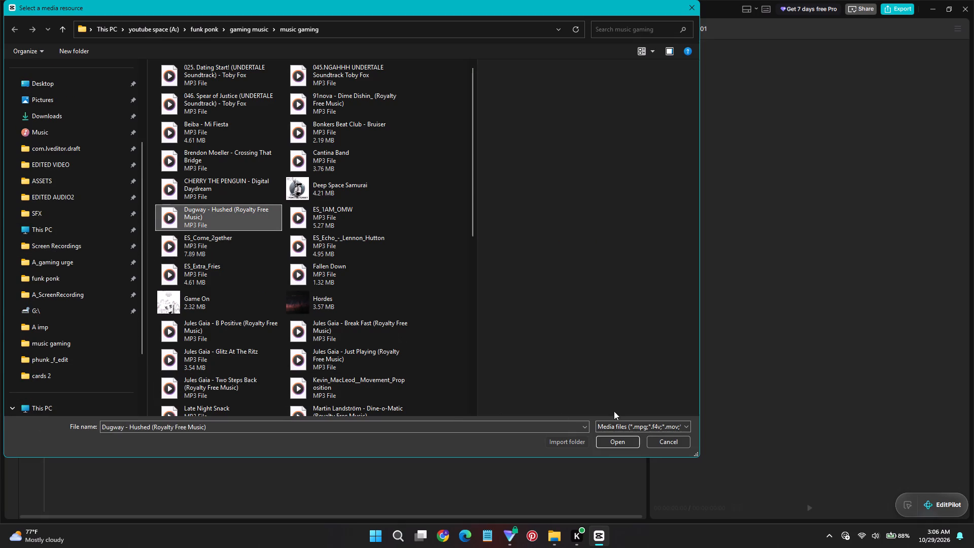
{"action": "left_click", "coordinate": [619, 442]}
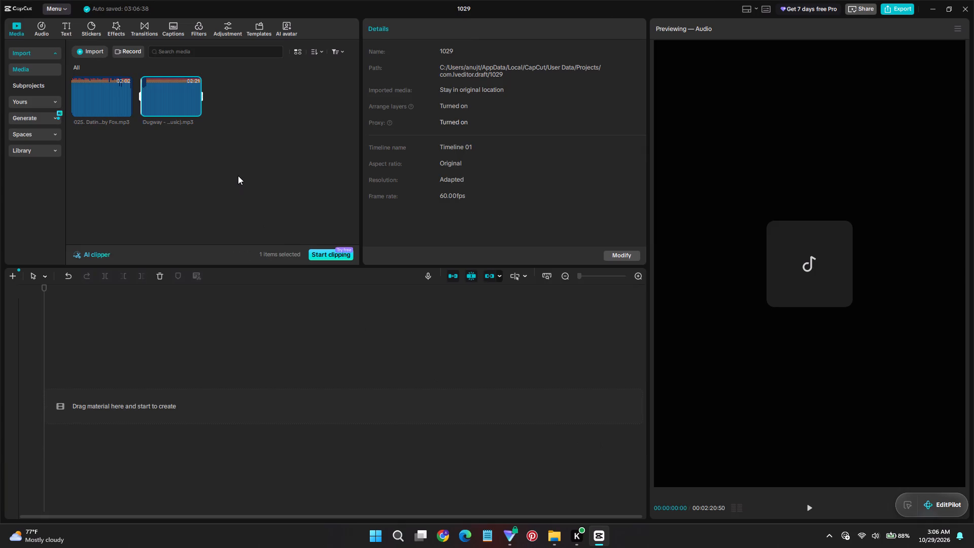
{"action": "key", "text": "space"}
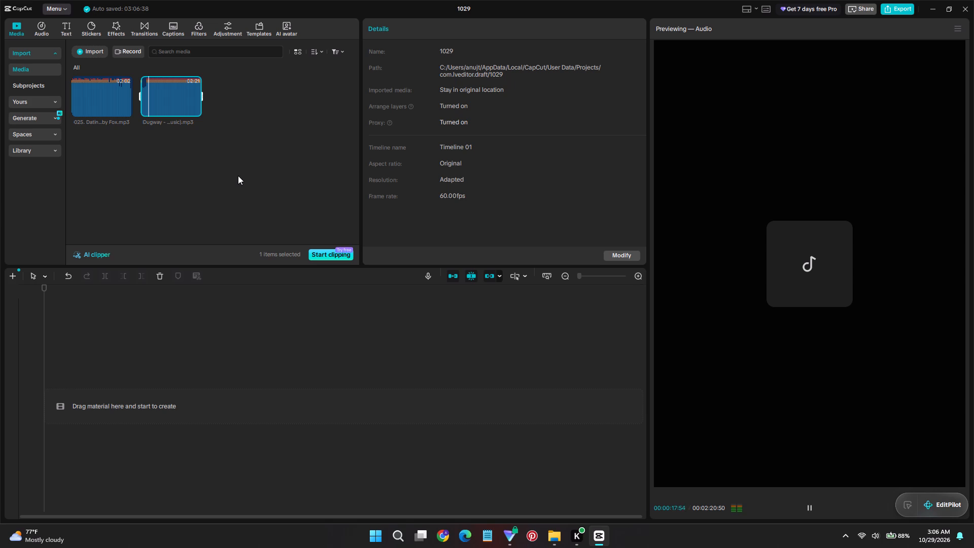
Delete both imported music files from the project's media.
{"action": "left_click_drag", "start_coordinate": [213, 136], "coordinate": [106, 84]}
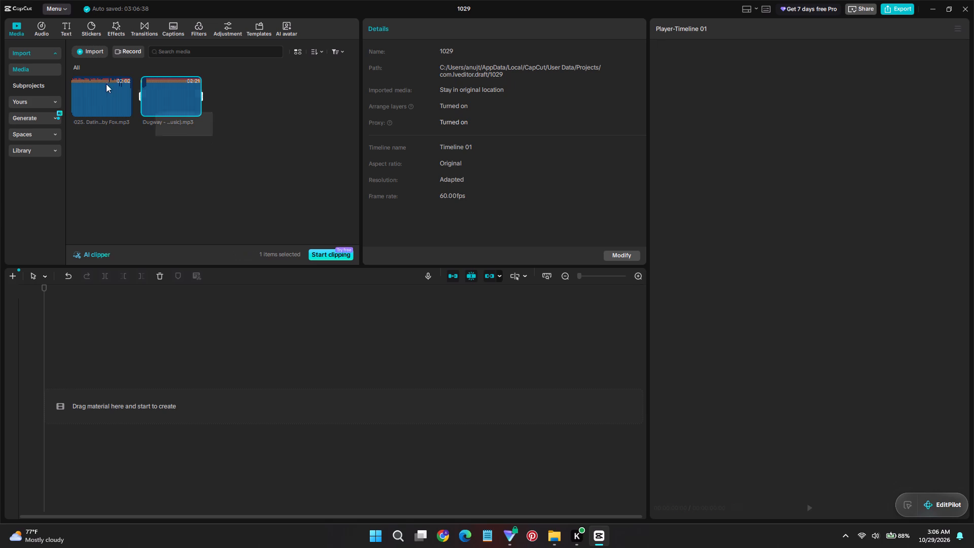
{"action": "left_click_drag", "start_coordinate": [106, 84], "coordinate": [105, 83]}
{"action": "key", "text": "Delete"}
Browse the EDITED VIDEO folder for media to import, previewing the videos travour 2, travour 003 and travour 3.
{"action": "left_click", "coordinate": [172, 96]}
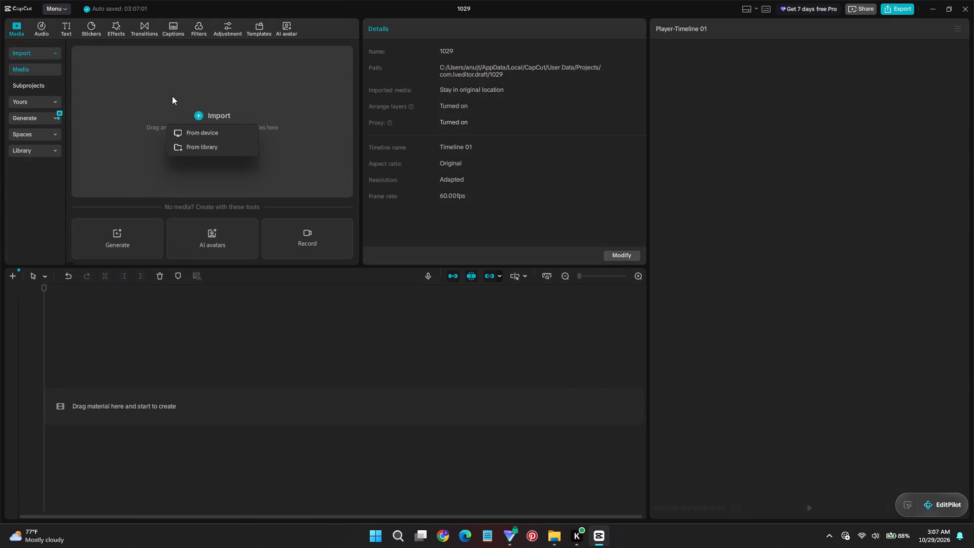
{"action": "left_click", "coordinate": [199, 131]}
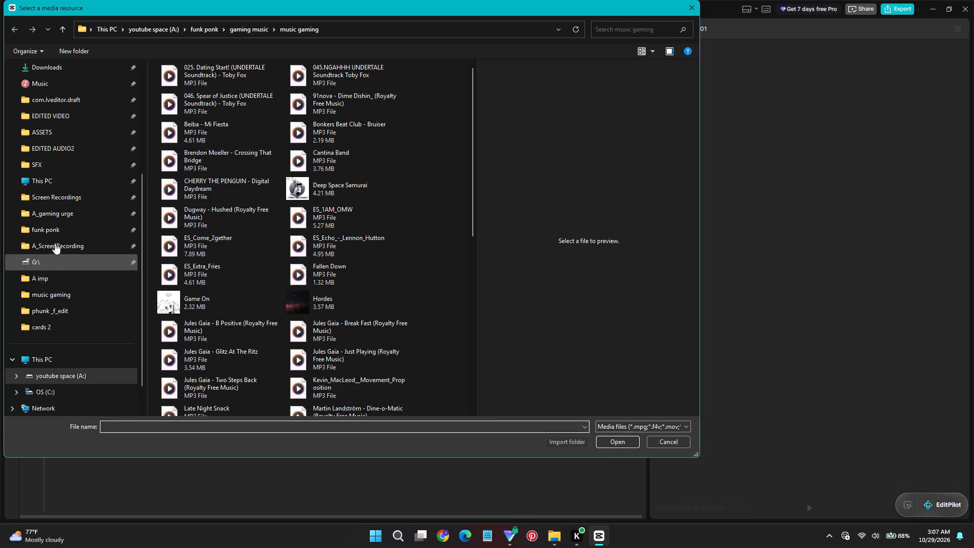
{"action": "left_click", "coordinate": [259, 101]}
{"action": "scroll", "coordinate": [75, 202], "scroll_direction": "up", "scroll_amount": 1}
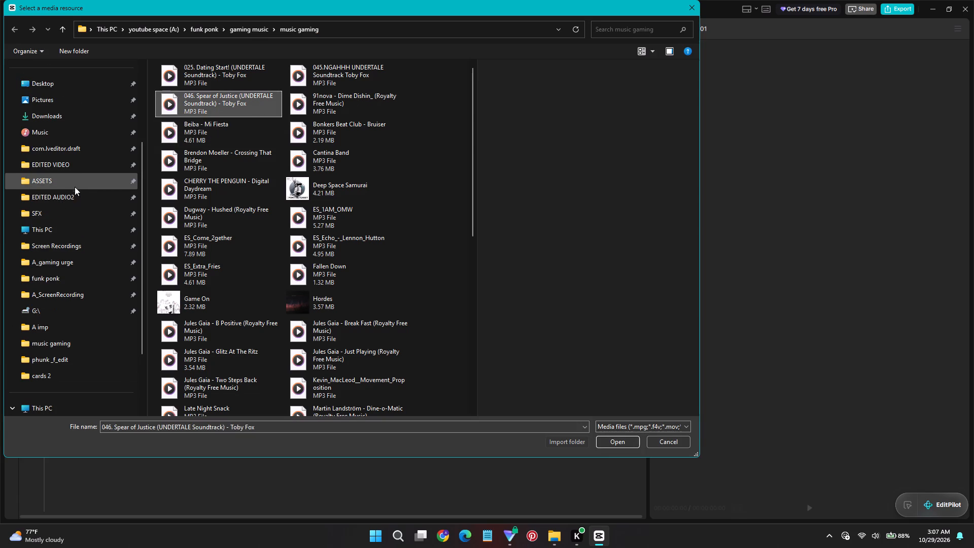
{"action": "left_click", "coordinate": [85, 161]}
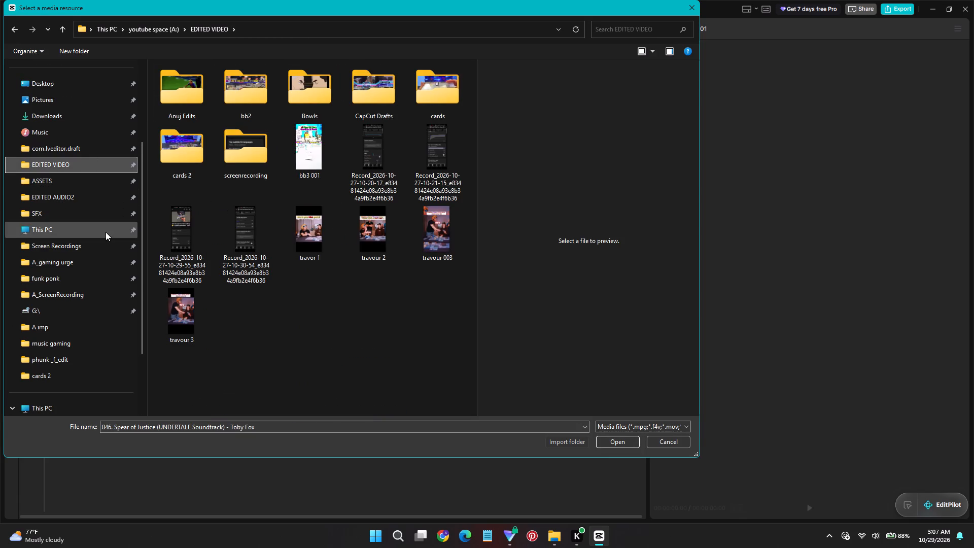
{"action": "left_click", "coordinate": [288, 229]}
{"action": "left_click", "coordinate": [379, 249]}
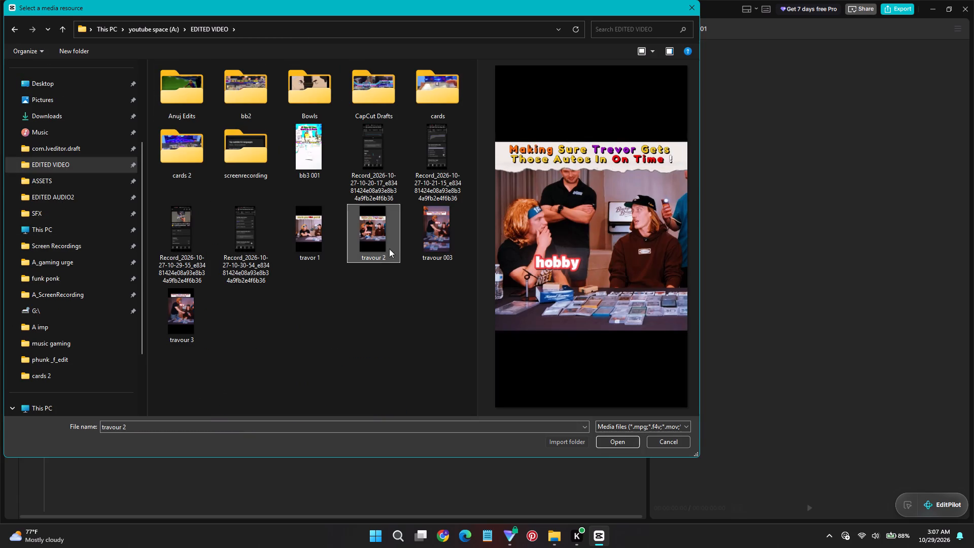
{"action": "left_click", "coordinate": [433, 244]}
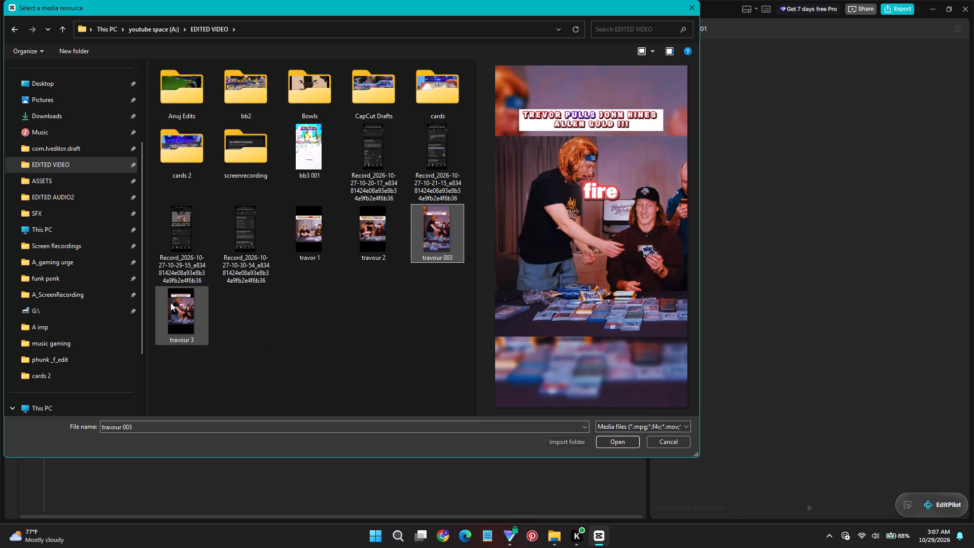
{"action": "left_click", "coordinate": [175, 305]}
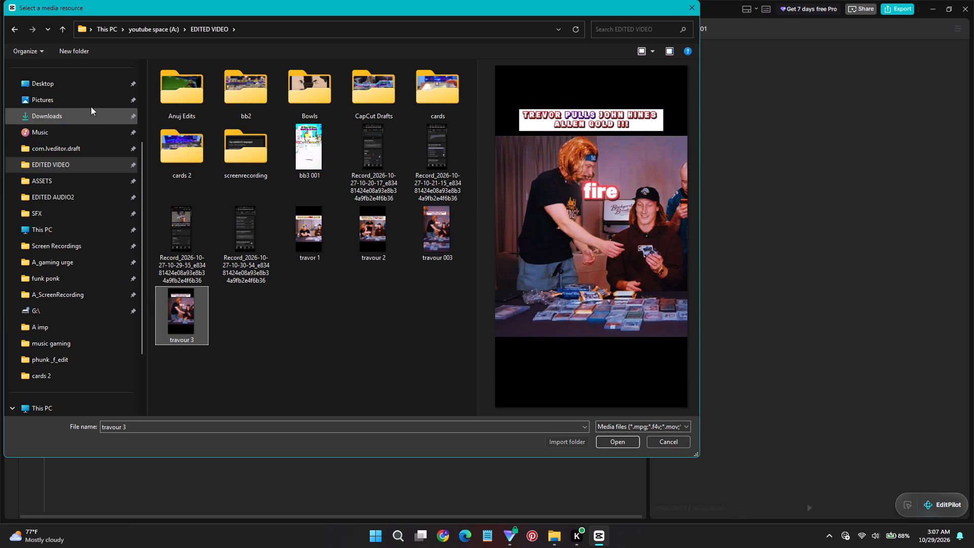
Import the video 418 MESSI AND SURGIO DUAL AUTO from the Downloads folder.
{"action": "left_click", "coordinate": [89, 125]}
{"action": "left_click", "coordinate": [93, 116]}
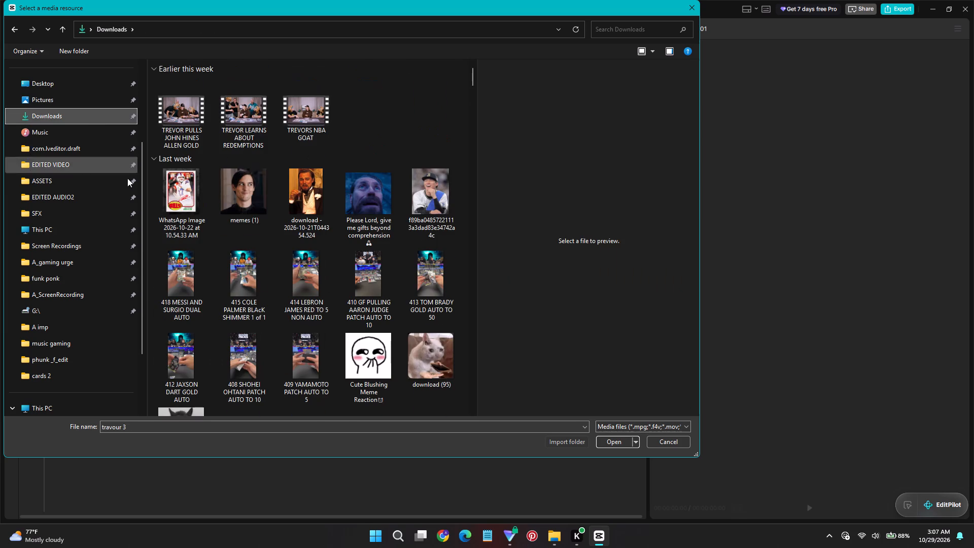
{"action": "left_click", "coordinate": [236, 283]}
{"action": "left_click", "coordinate": [179, 285]}
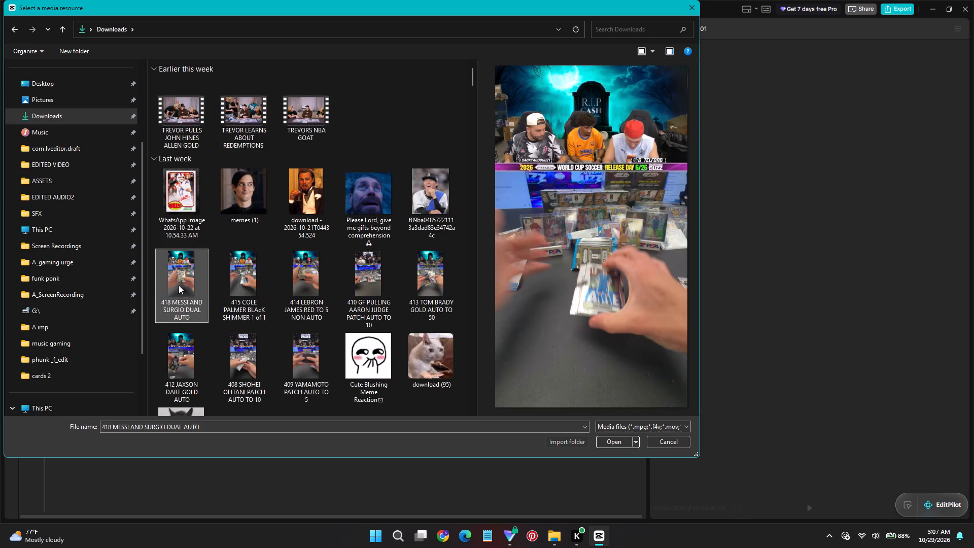
{"action": "left_click", "coordinate": [601, 440]}
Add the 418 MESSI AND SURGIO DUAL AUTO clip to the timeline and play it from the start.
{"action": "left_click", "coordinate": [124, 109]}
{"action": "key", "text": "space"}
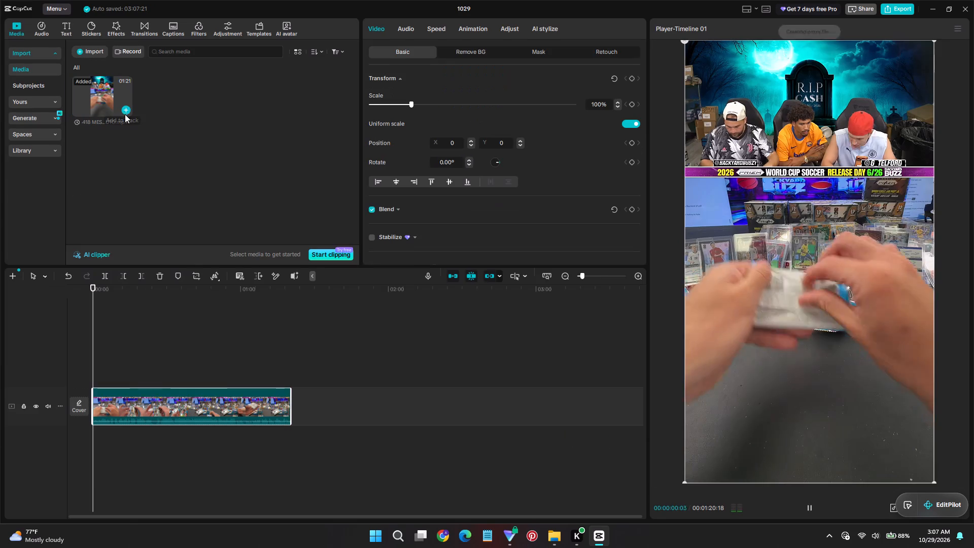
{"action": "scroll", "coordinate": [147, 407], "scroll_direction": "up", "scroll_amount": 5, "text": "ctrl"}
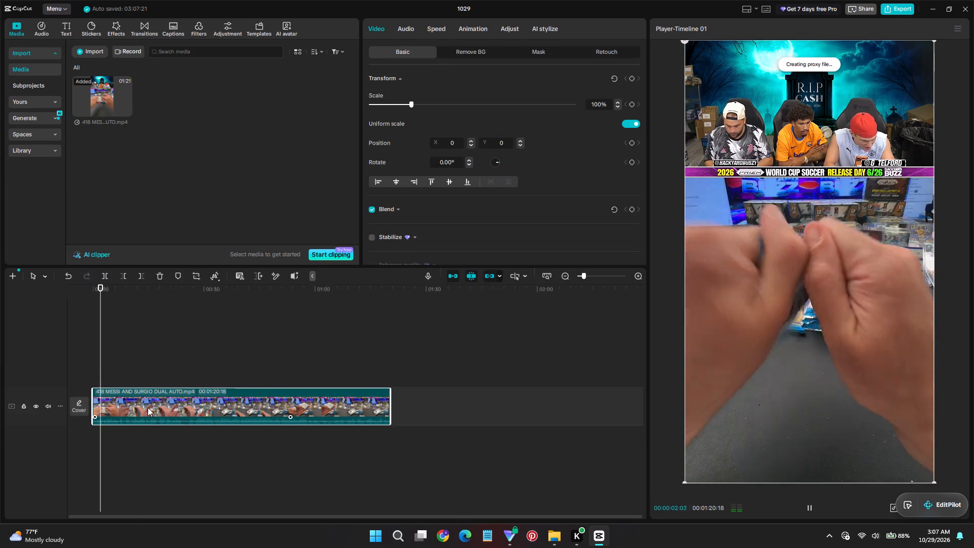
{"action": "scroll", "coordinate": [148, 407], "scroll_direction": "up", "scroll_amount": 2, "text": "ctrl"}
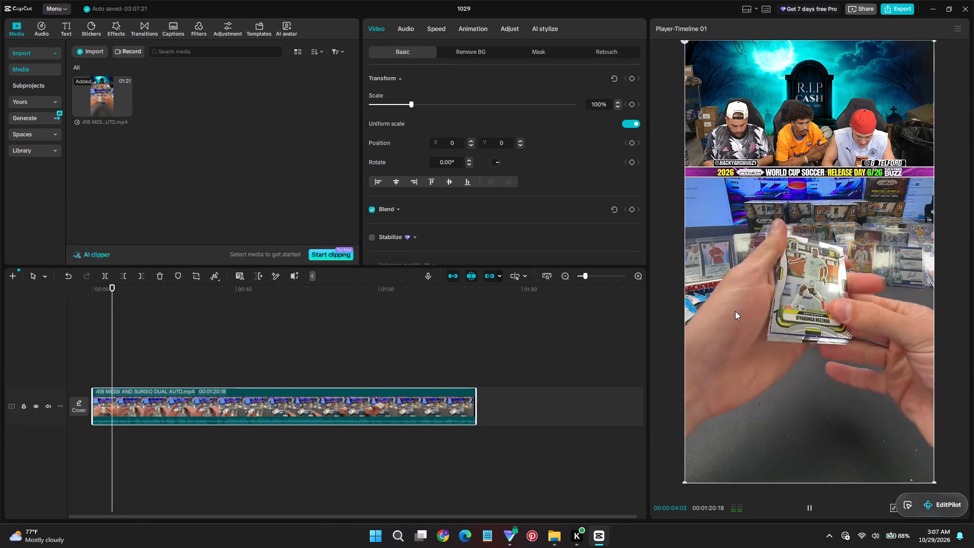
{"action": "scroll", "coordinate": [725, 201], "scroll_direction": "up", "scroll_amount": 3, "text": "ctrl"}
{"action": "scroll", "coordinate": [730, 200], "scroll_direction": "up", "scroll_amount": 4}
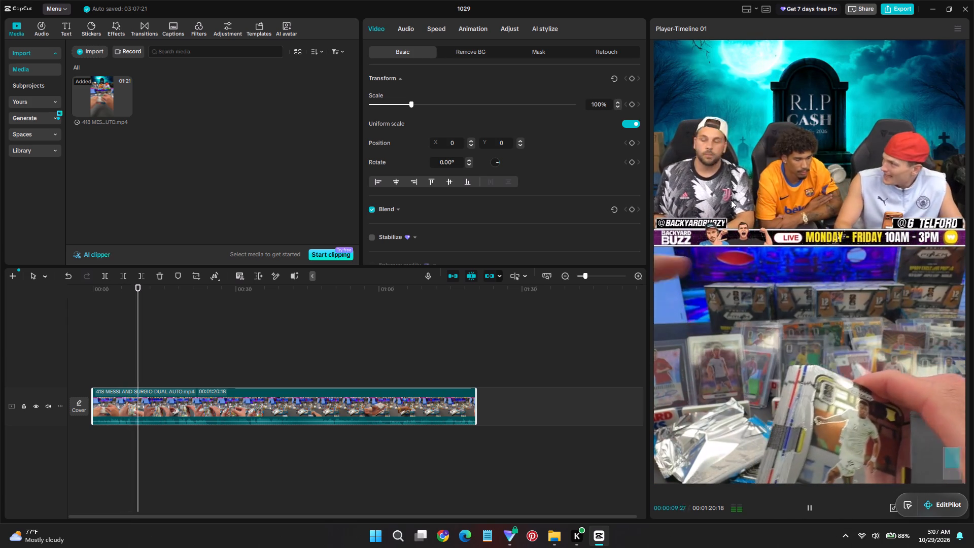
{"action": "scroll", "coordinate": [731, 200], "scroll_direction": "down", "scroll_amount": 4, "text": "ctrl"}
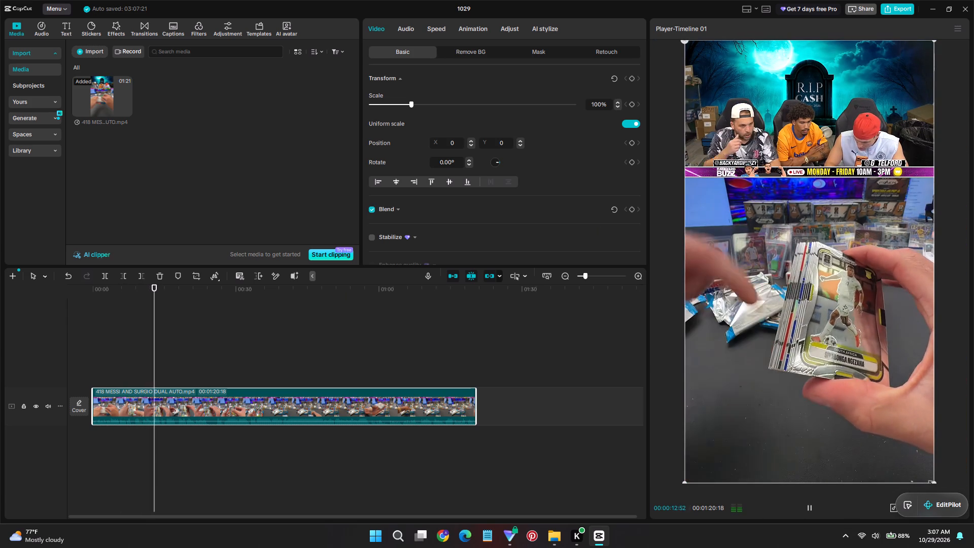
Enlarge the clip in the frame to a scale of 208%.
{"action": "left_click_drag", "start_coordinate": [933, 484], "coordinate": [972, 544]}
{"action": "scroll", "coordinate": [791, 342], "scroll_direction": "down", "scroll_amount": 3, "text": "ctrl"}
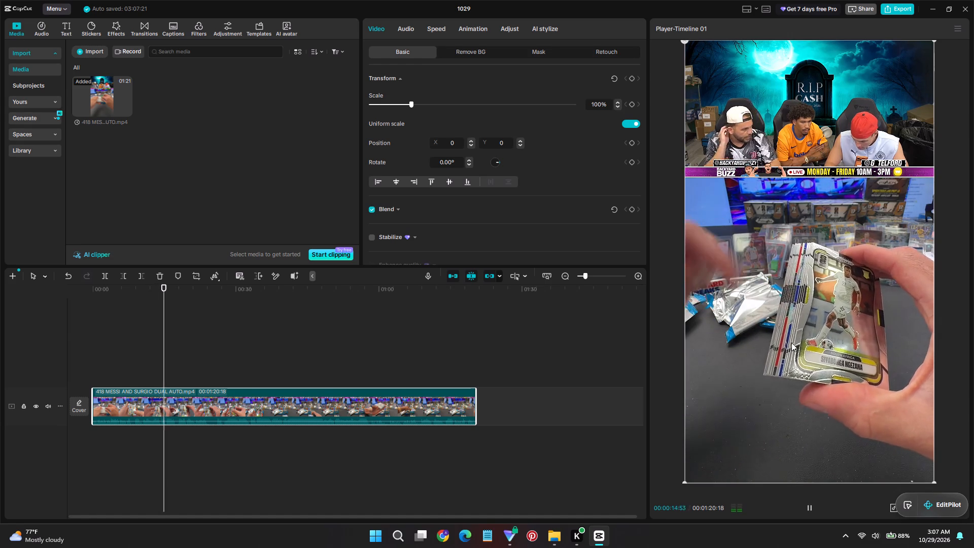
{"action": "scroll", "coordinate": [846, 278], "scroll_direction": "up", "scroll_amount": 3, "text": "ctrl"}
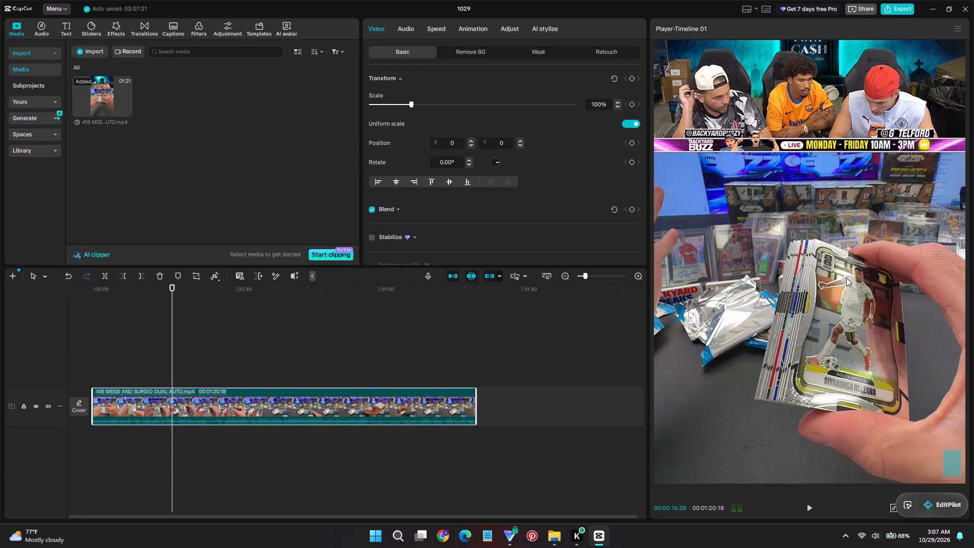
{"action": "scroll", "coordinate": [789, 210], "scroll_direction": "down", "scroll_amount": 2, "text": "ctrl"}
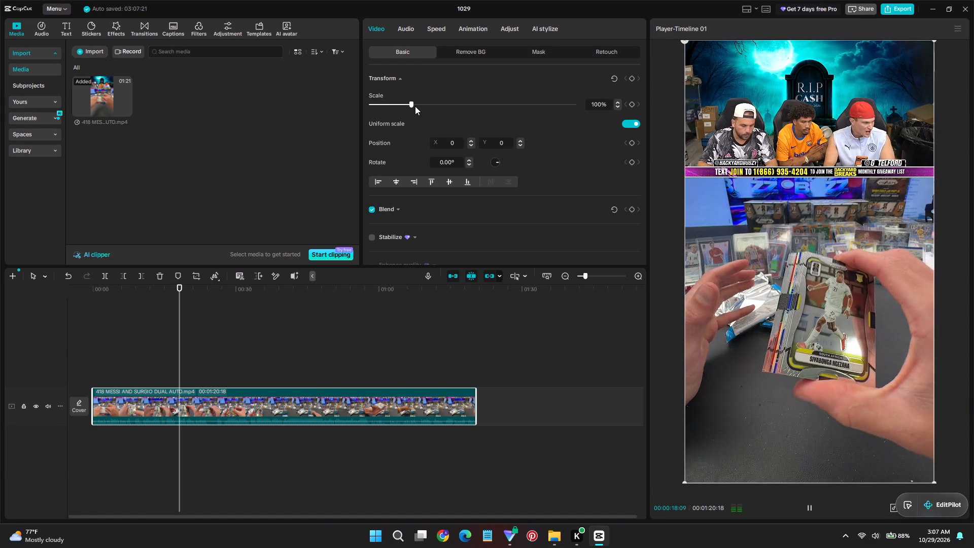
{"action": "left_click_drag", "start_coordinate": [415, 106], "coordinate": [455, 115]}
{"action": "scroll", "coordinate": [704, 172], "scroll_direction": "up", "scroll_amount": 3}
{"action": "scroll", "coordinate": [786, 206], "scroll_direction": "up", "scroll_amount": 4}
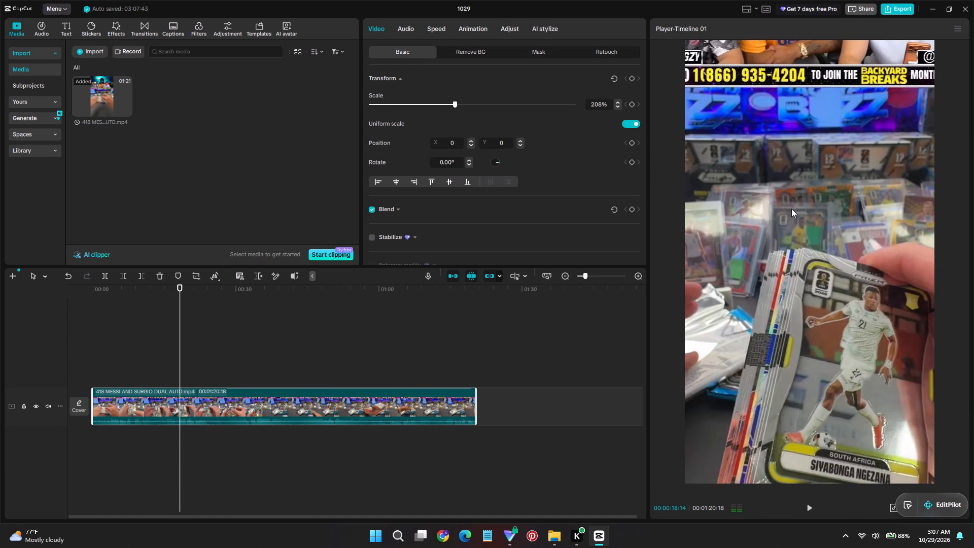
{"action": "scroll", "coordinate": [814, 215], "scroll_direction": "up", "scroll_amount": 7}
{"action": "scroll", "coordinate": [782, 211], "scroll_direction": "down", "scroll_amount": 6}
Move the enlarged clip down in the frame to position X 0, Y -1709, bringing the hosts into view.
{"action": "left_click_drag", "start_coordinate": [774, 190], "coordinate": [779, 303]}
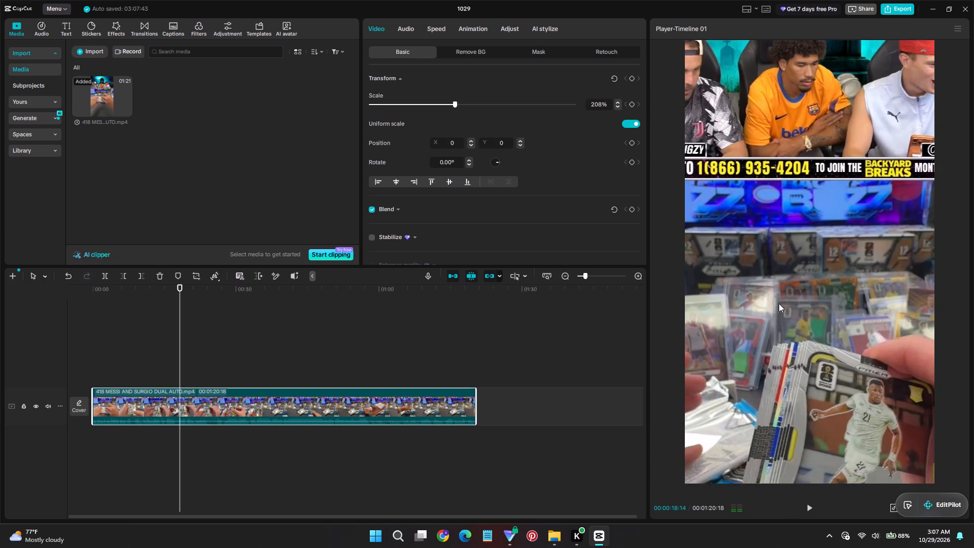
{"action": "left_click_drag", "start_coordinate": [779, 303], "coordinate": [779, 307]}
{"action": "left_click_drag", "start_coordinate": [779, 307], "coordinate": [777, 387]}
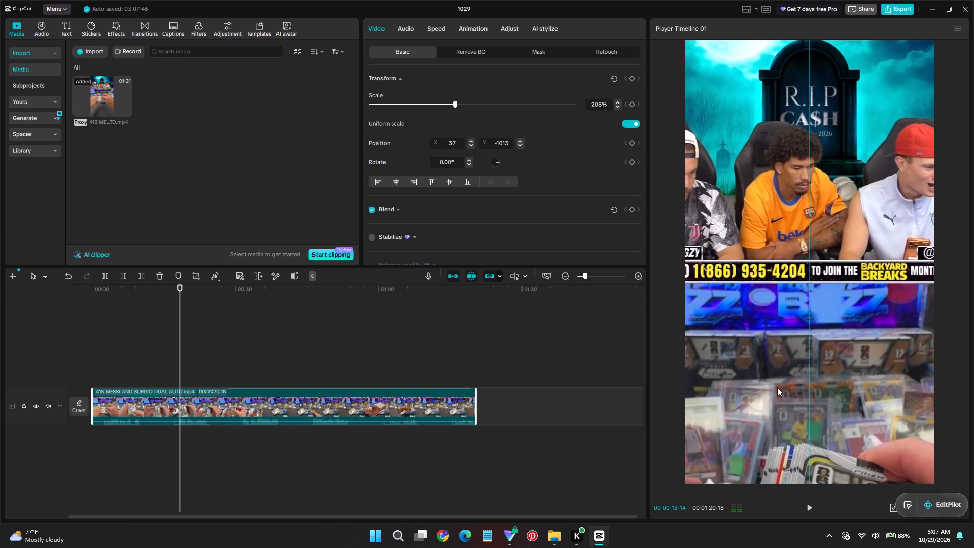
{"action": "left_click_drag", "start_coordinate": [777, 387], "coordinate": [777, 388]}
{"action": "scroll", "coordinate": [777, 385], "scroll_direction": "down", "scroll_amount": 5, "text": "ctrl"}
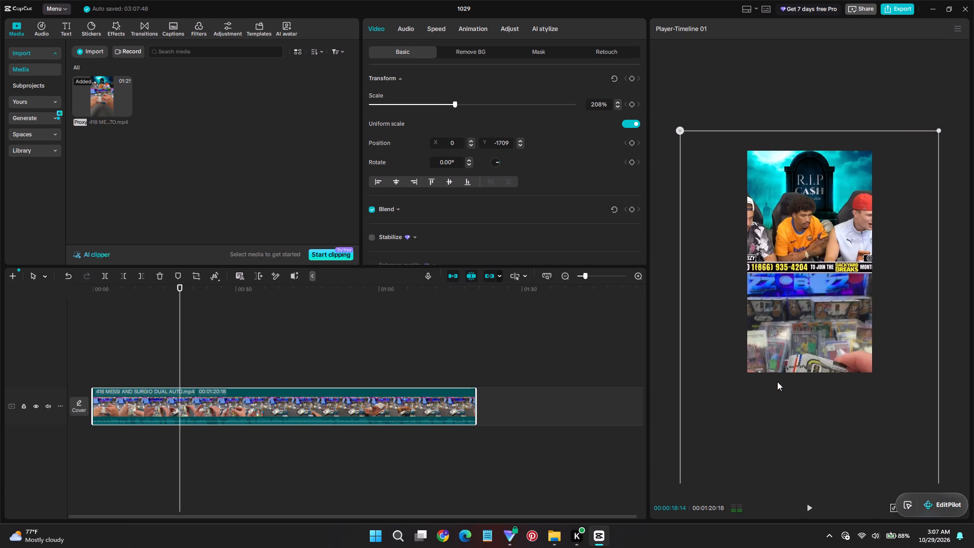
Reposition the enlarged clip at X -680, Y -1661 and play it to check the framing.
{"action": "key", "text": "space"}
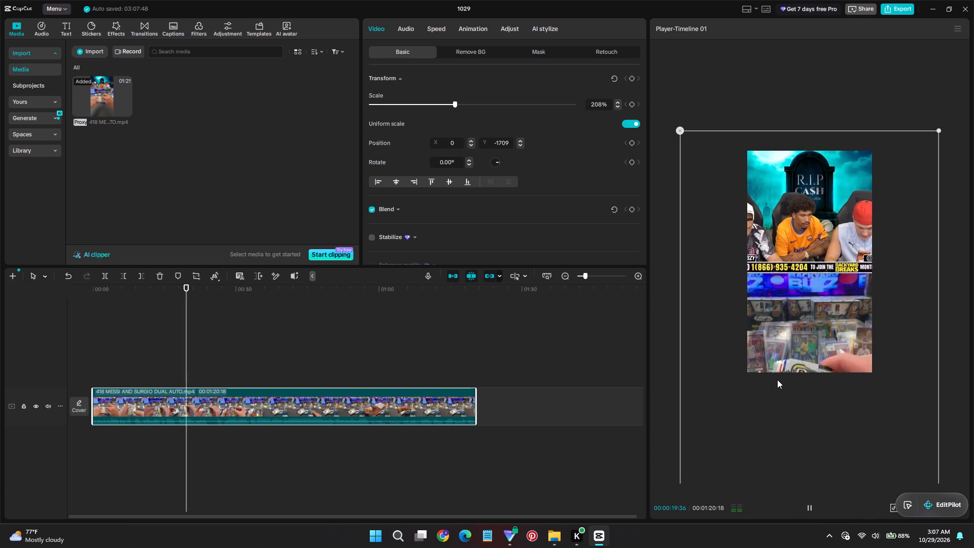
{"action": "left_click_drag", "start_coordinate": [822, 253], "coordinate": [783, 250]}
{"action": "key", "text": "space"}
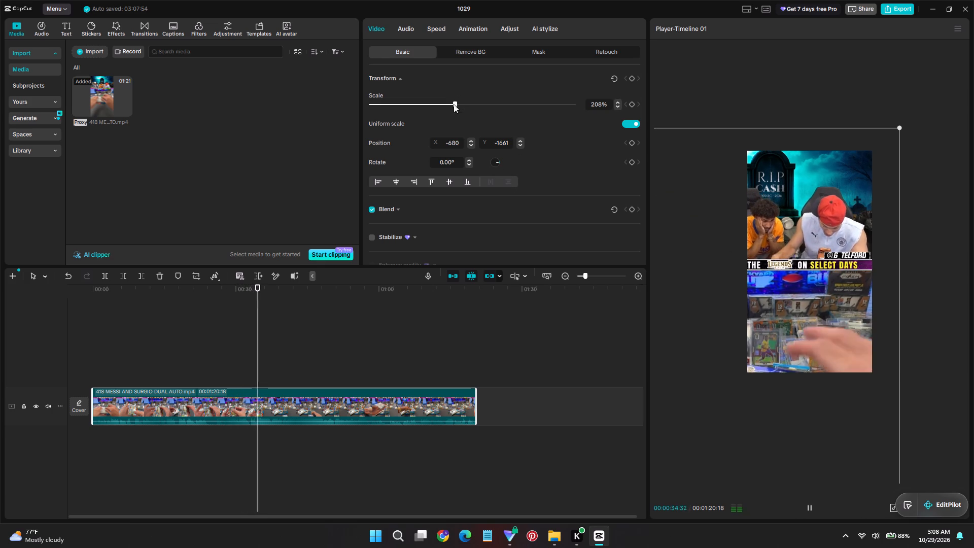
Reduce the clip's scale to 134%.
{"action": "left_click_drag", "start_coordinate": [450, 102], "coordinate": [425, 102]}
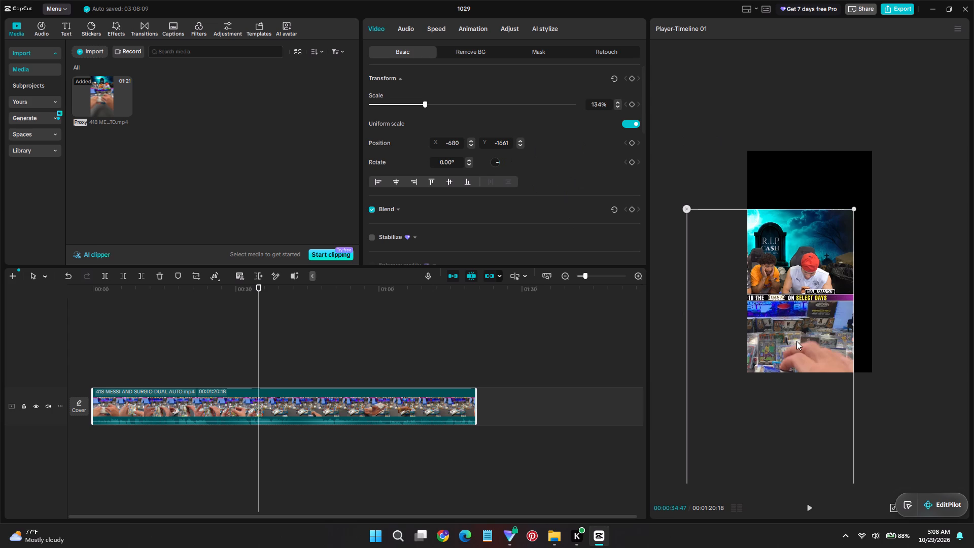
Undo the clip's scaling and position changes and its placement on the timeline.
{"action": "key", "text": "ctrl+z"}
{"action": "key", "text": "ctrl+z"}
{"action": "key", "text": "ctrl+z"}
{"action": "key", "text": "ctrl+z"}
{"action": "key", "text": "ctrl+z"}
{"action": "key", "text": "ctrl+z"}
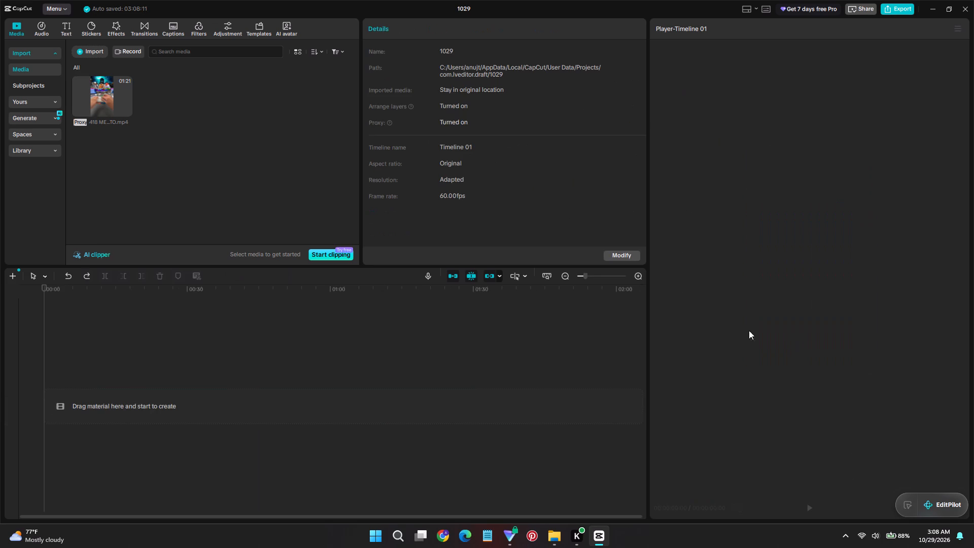
Add the 418 MESSI AND SURGIO DUAL AUTO clip to the timeline again and play it from about 25 seconds in.
{"action": "left_click", "coordinate": [126, 113]}
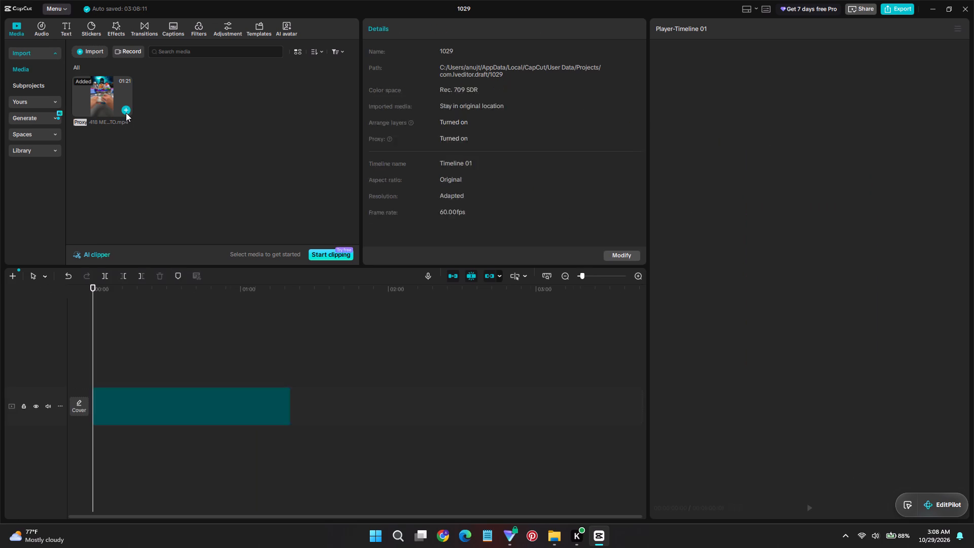
{"action": "left_click", "coordinate": [155, 371]}
{"action": "key", "text": "space"}
{"action": "scroll", "coordinate": [153, 373], "scroll_direction": "up", "scroll_amount": 9, "text": "ctrl"}
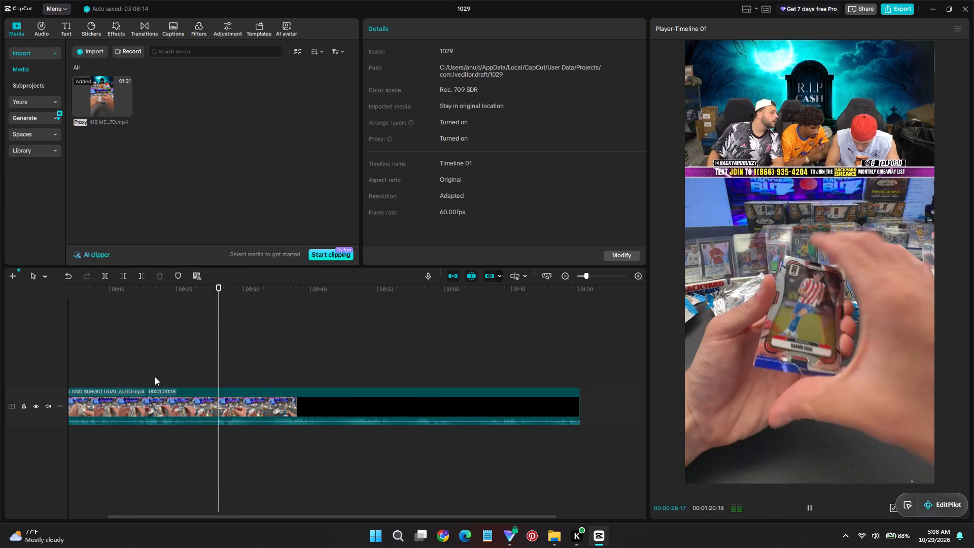
{"action": "scroll", "coordinate": [155, 374], "scroll_direction": "up", "scroll_amount": 4, "text": "ctrl"}
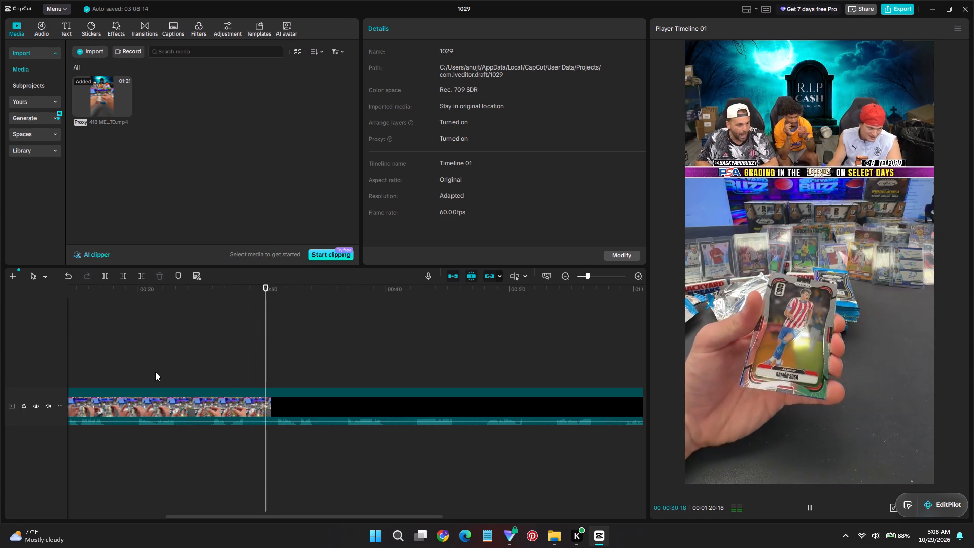
{"action": "scroll", "coordinate": [275, 340], "scroll_direction": "down", "scroll_amount": 2, "text": "ctrl"}
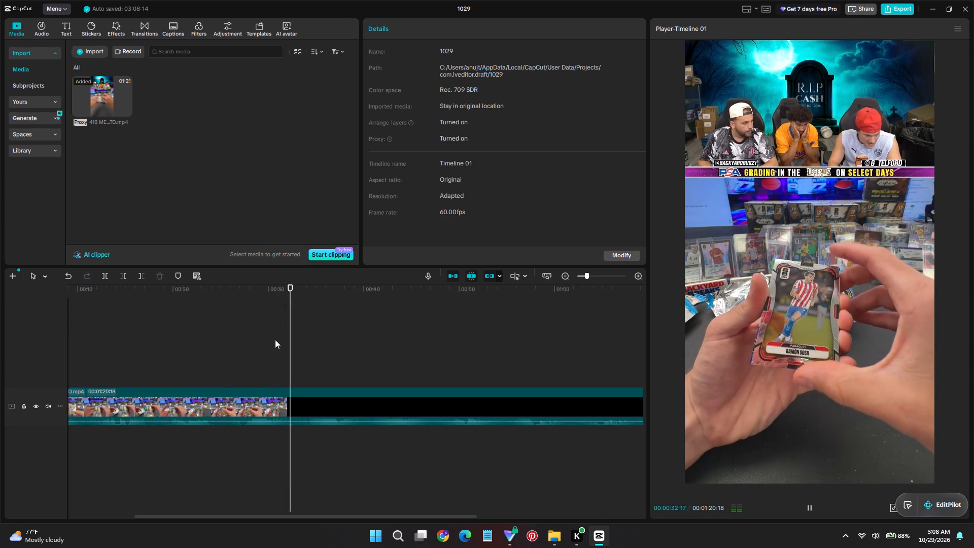
Preview the imported 418 MESSI AND SURGIO DUAL AUTO source video from the media library.
{"action": "scroll", "coordinate": [275, 339], "scroll_direction": "down", "scroll_amount": 3, "text": "ctrl"}
{"action": "left_click", "coordinate": [108, 87]}
{"action": "key", "text": "space"}
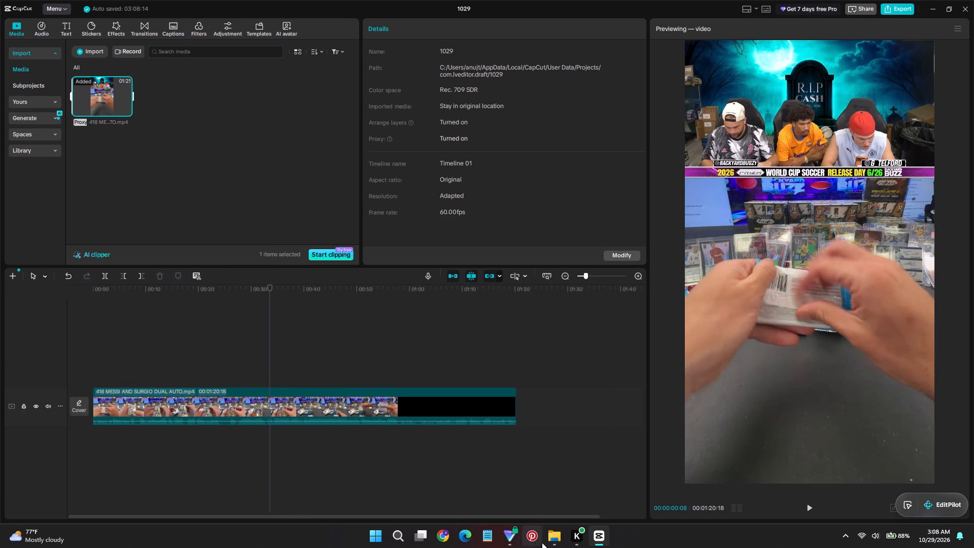
Switch to File Explorer, close the combination folder window, and return to the 1029 project in CapCut.
{"action": "left_click", "coordinate": [509, 534]}
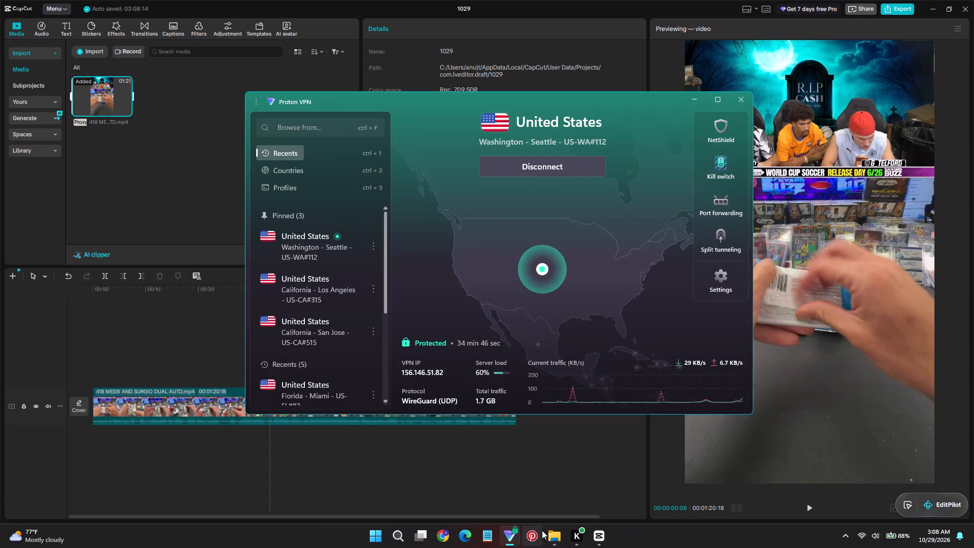
{"action": "left_click", "coordinate": [550, 539]}
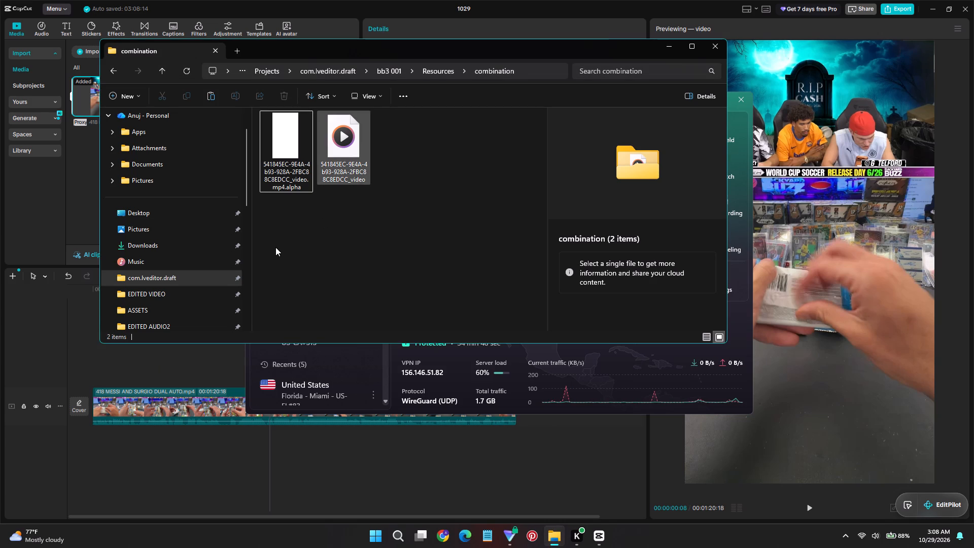
{"action": "left_click", "coordinate": [722, 51]}
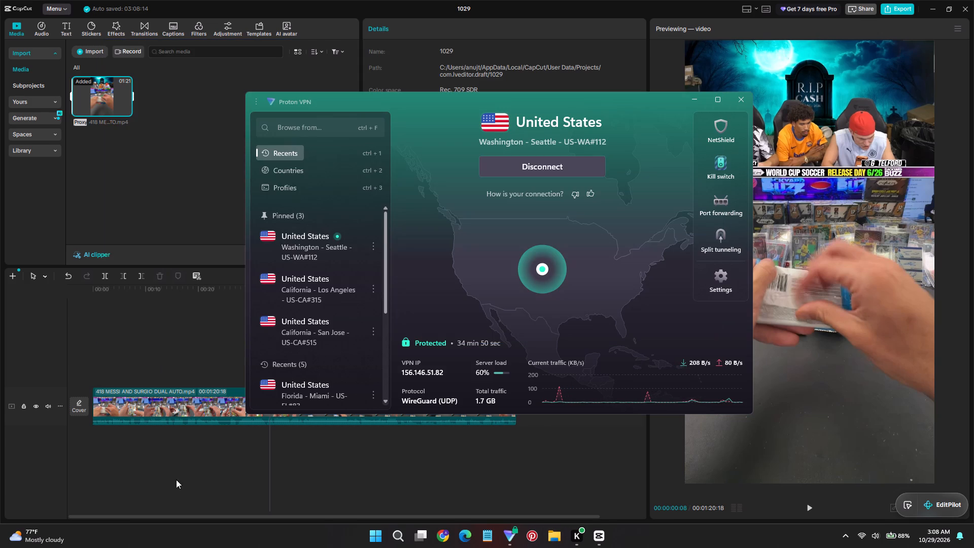
{"action": "left_click", "coordinate": [542, 479]}
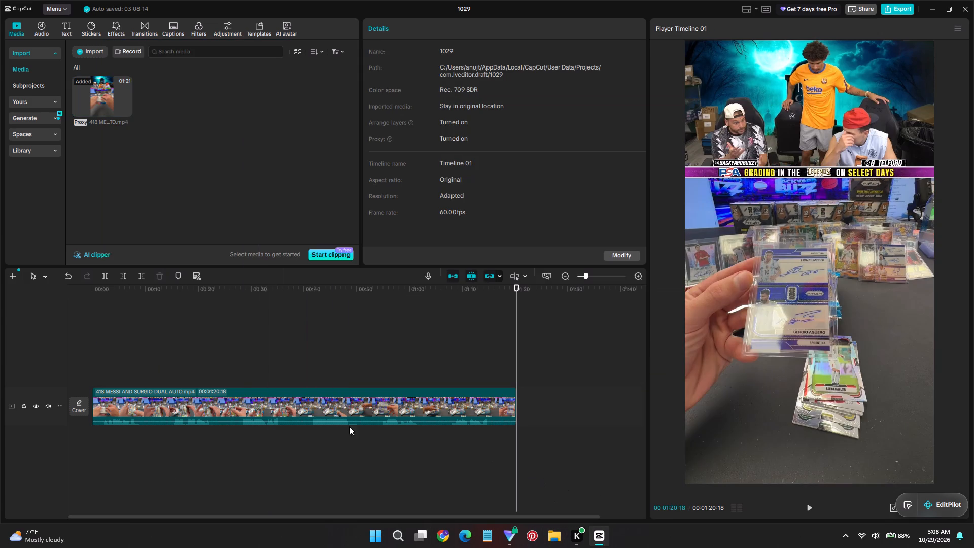
Play the timeline clip from about 34 seconds, and again from about 26 seconds, to review the footage.
{"action": "left_click", "coordinate": [273, 309]}
{"action": "key", "text": "space"}
{"action": "left_click", "coordinate": [233, 353]}
{"action": "key", "text": "space"}
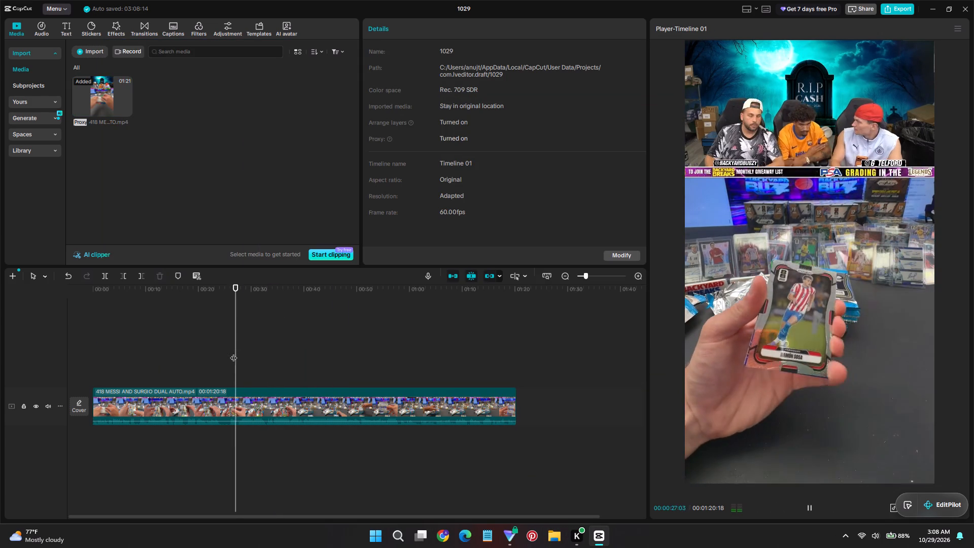
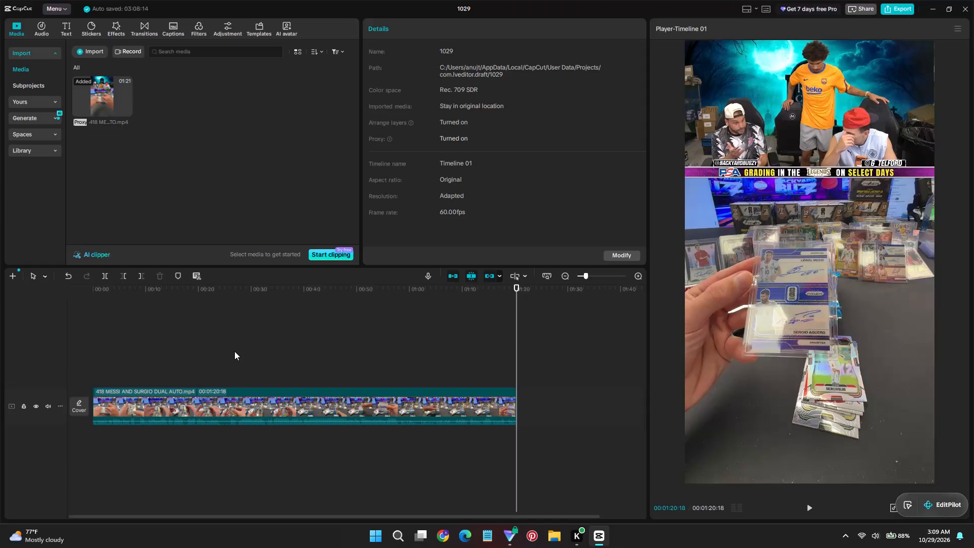
Replay the timeline clip from about 1:03, and repeatedly from about 55 seconds, to review the card reveal and reactions.
{"action": "left_click", "coordinate": [426, 366]}
{"action": "key", "text": "space"}
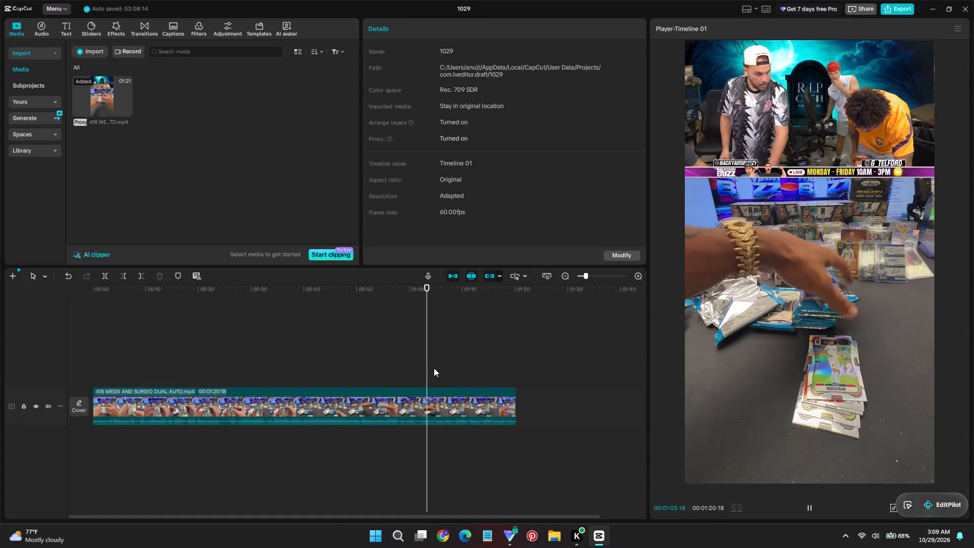
{"action": "left_click", "coordinate": [386, 365]}
{"action": "key", "text": "space"}
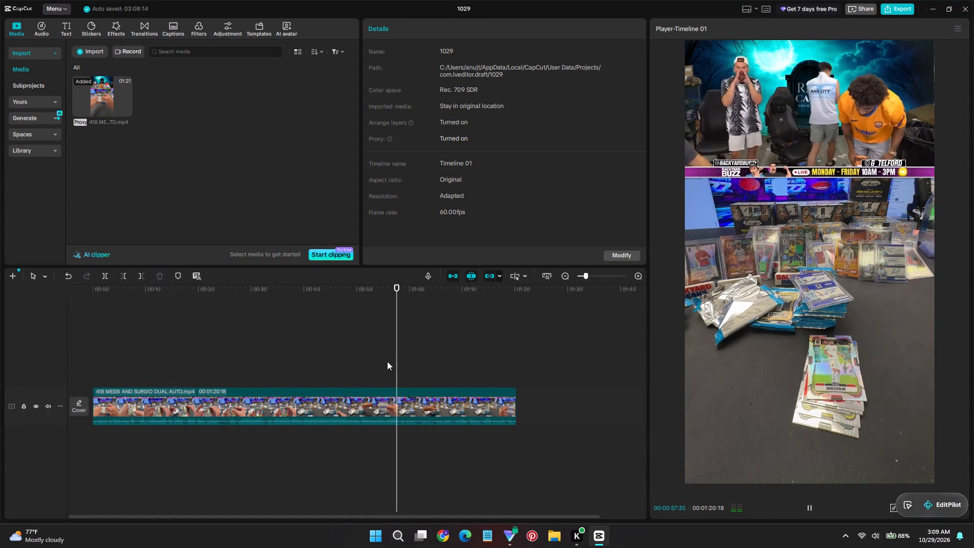
{"action": "left_click", "coordinate": [379, 361]}
{"action": "key", "text": "space"}
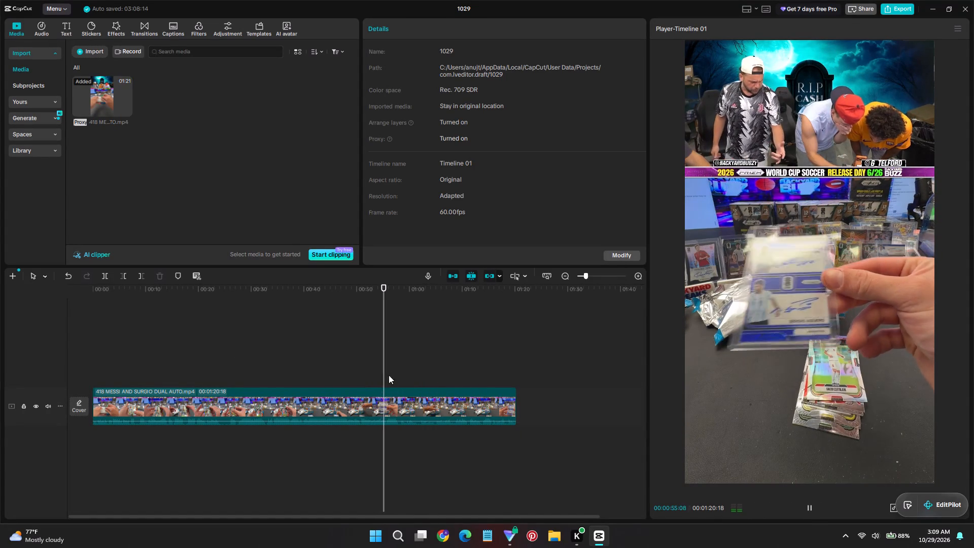
{"action": "scroll", "coordinate": [388, 402], "scroll_direction": "up", "scroll_amount": 16, "text": "ctrl"}
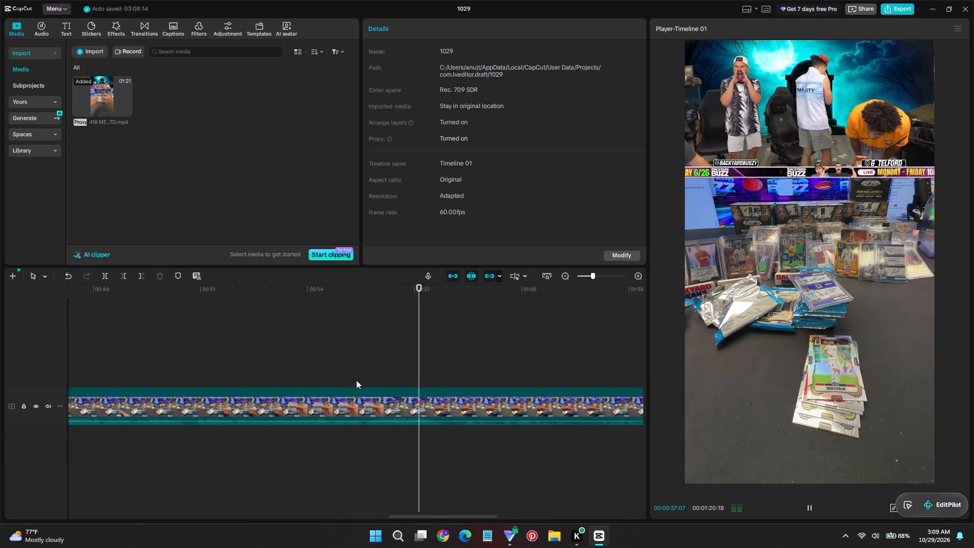
{"action": "left_click", "coordinate": [367, 372]}
{"action": "key", "text": "space"}
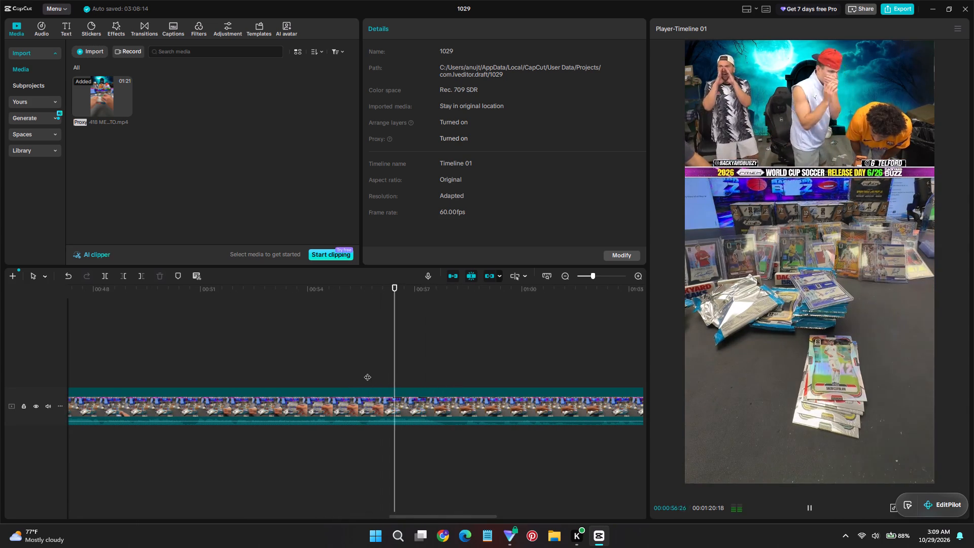
{"action": "scroll", "coordinate": [367, 372], "scroll_direction": "up", "scroll_amount": 1}
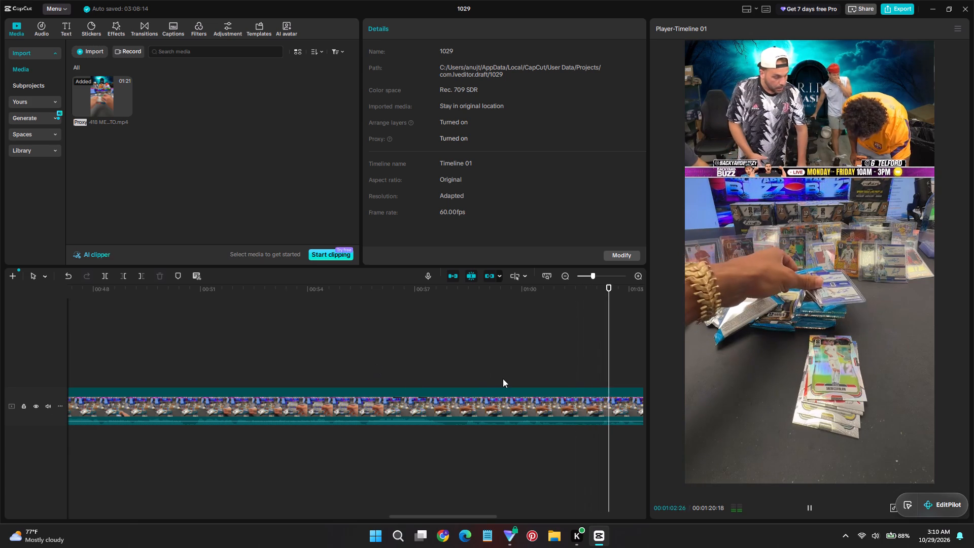
Replay the timeline clip from about 58 seconds and again from about 1:00 to review its closing part.
{"action": "key", "text": "space"}
{"action": "scroll", "coordinate": [435, 413], "scroll_direction": "down", "scroll_amount": 11, "text": "ctrl"}
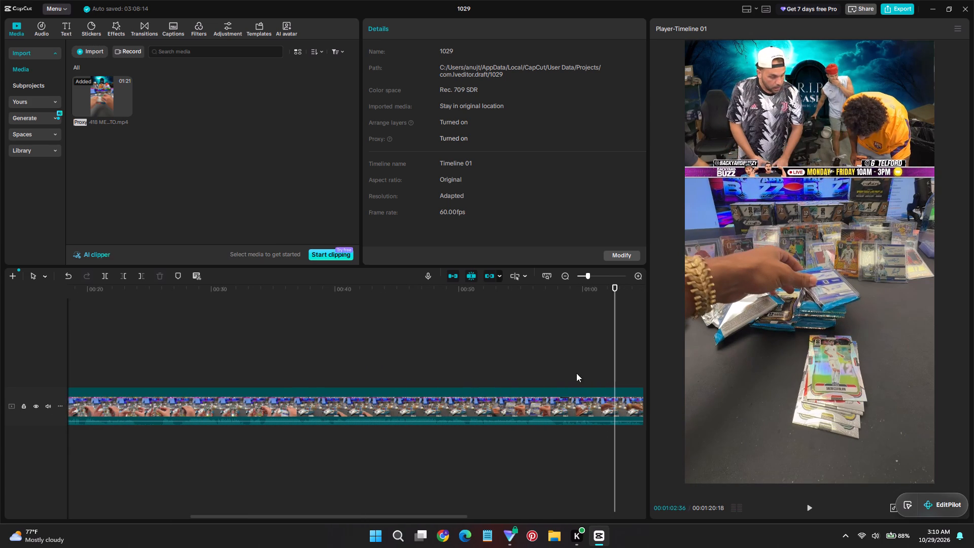
{"action": "left_click", "coordinate": [562, 370]}
{"action": "key", "text": "space"}
{"action": "left_click_drag", "start_coordinate": [391, 516], "coordinate": [419, 516]}
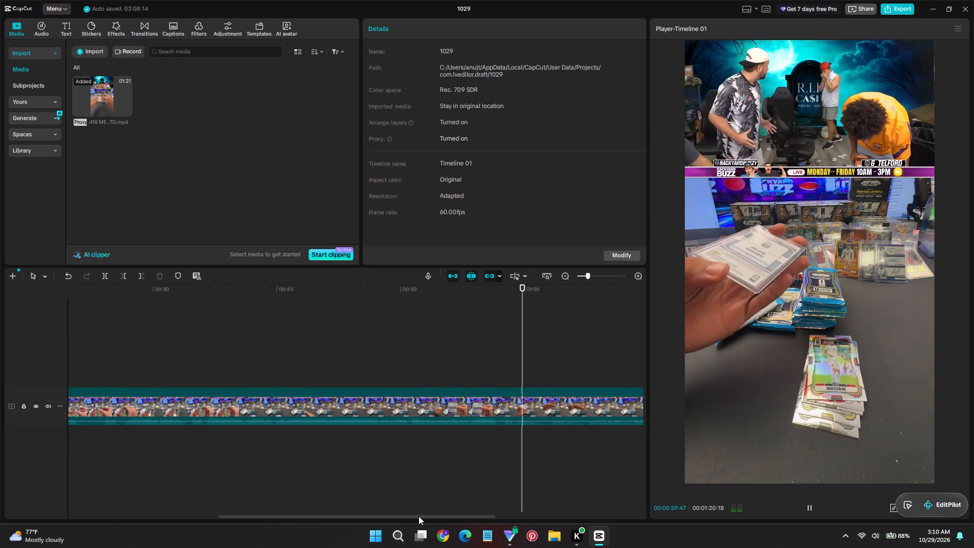
{"action": "left_click_drag", "start_coordinate": [419, 516], "coordinate": [465, 515]}
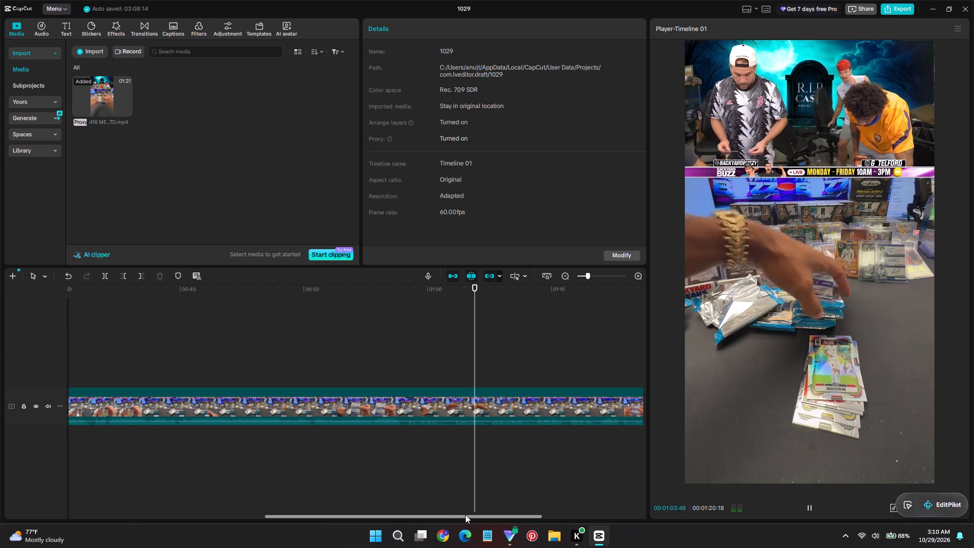
{"action": "left_click", "coordinate": [423, 439]}
{"action": "key", "text": "space"}
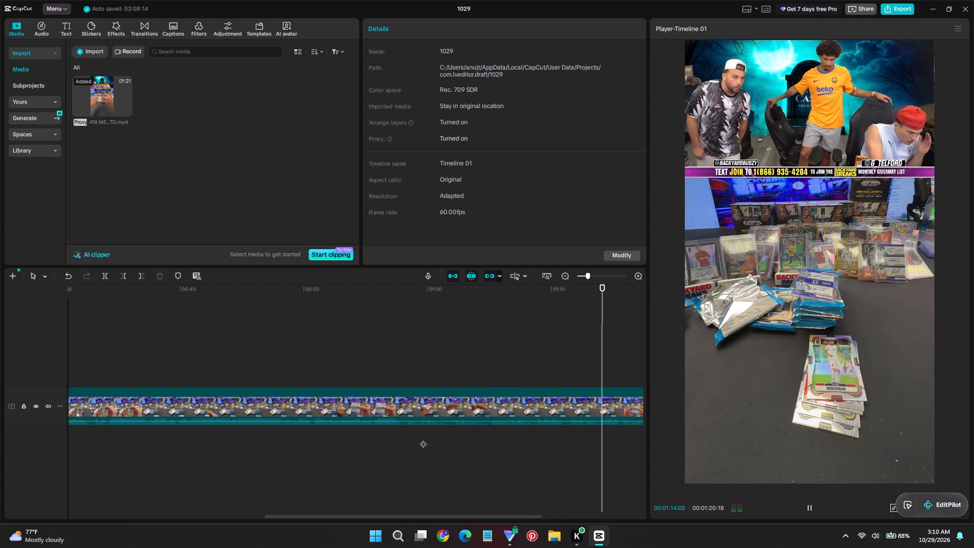
Review the middle of the timeline clip by playing from about 26 seconds and again from about 33 seconds.
{"action": "scroll", "coordinate": [480, 362], "scroll_direction": "down", "scroll_amount": 12, "text": "ctrl"}
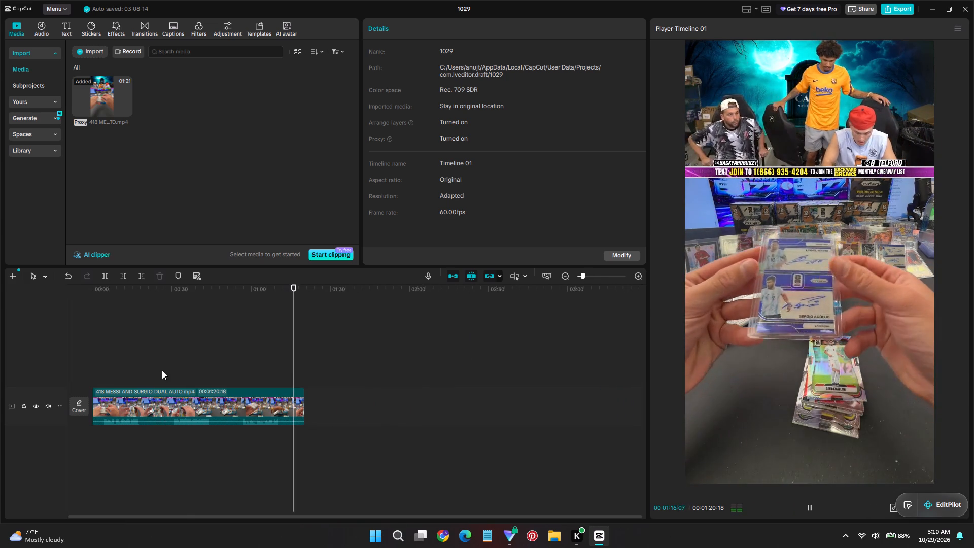
{"action": "left_click", "coordinate": [162, 370]}
{"action": "key", "text": "space"}
{"action": "scroll", "coordinate": [178, 389], "scroll_direction": "up", "scroll_amount": 12, "text": "ctrl"}
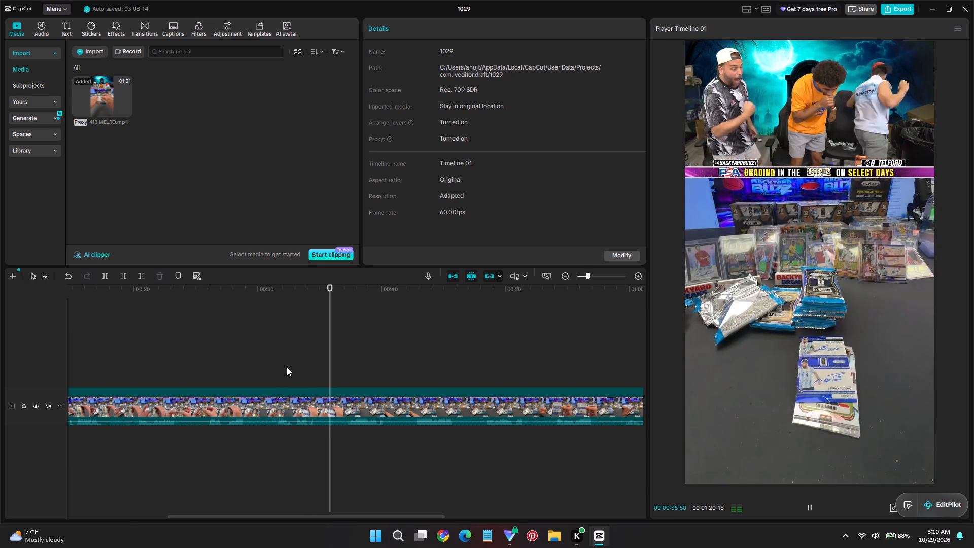
{"action": "left_click", "coordinate": [290, 367]}
{"action": "key", "text": "space"}
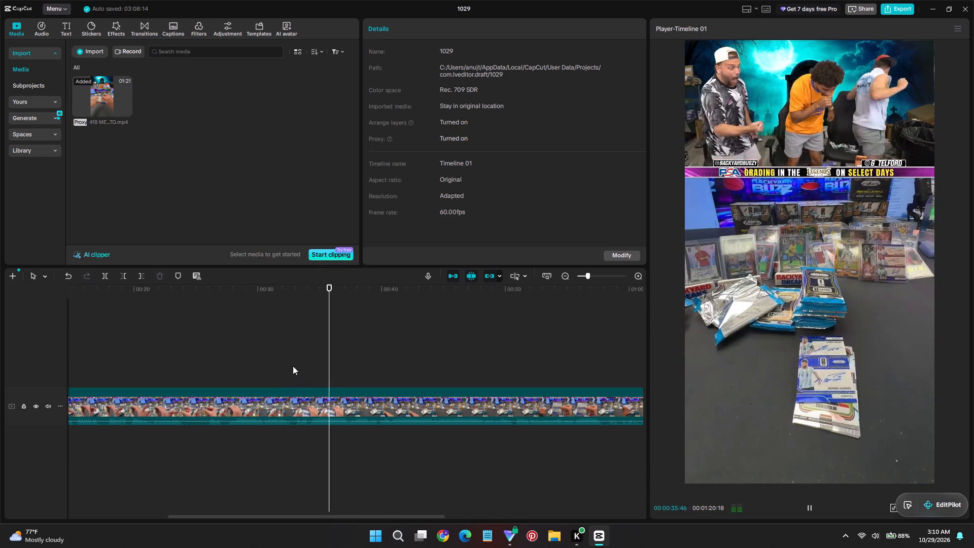
{"action": "left_click", "coordinate": [293, 366]}
{"action": "key", "text": "space"}
{"action": "key", "text": "space"}
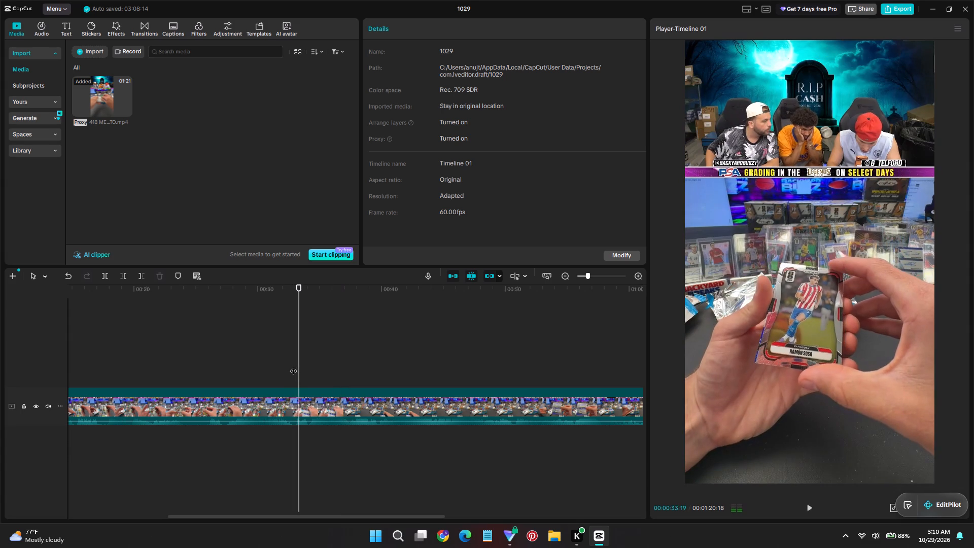
{"action": "key", "text": "space"}
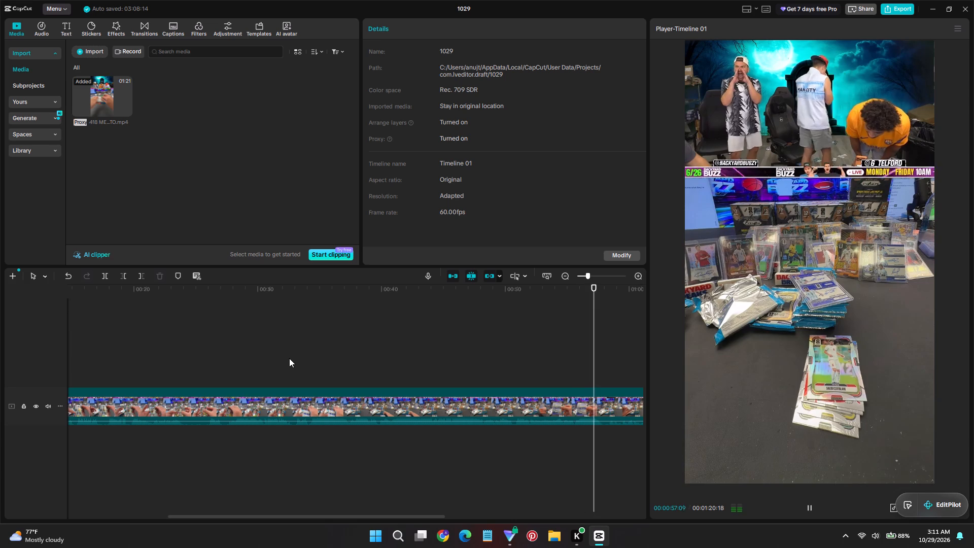
Move the playhead back to the start of the timeline and play the clip from there.
{"action": "left_click_drag", "start_coordinate": [419, 287], "coordinate": [0, 279]}
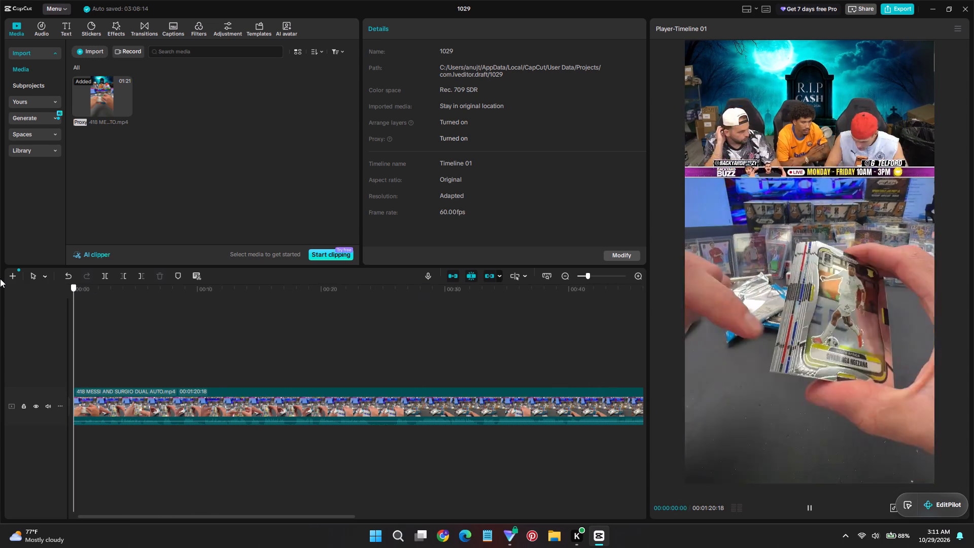
{"action": "left_click_drag", "start_coordinate": [0, 279], "coordinate": [0, 267]}
{"action": "key", "text": "space"}
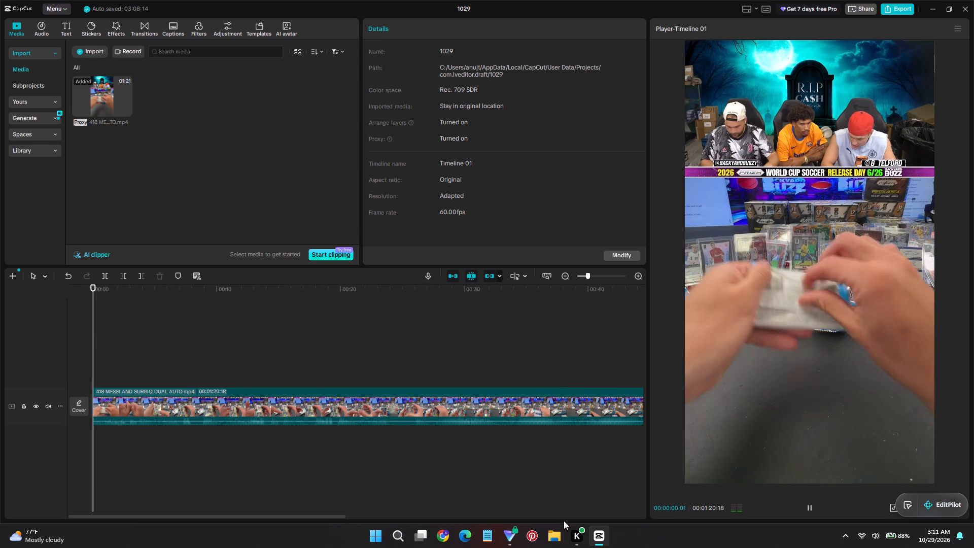
Minimize CapCut, launch the daily_crome browser, and open the Google Sheets link copied from the Notepad note.
{"action": "left_click", "coordinate": [931, 2]}
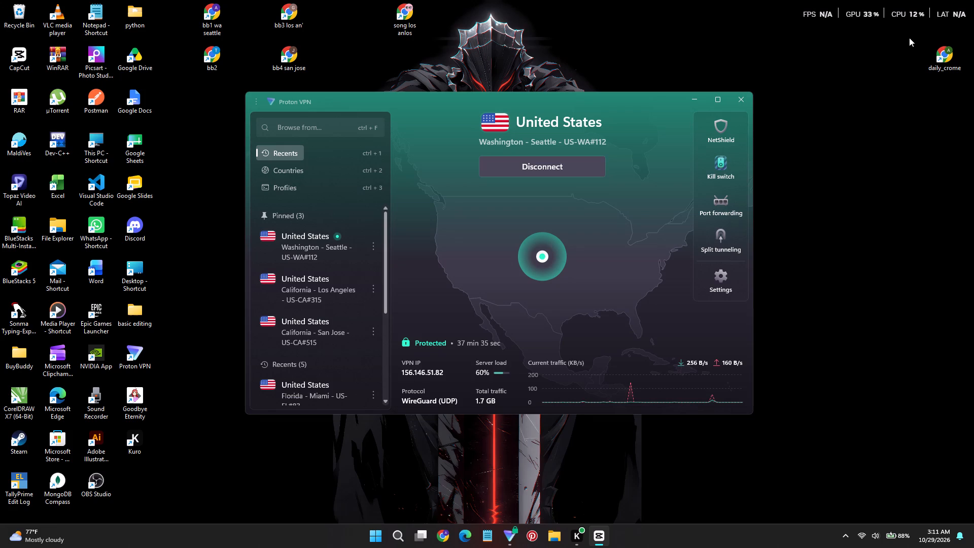
{"action": "double_click", "coordinate": [946, 55]}
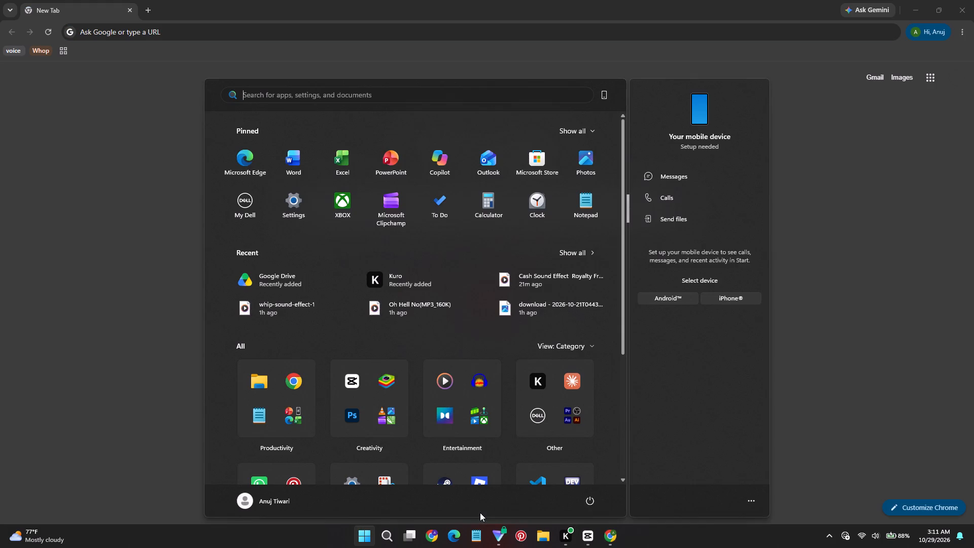
{"action": "left_click", "coordinate": [477, 526]}
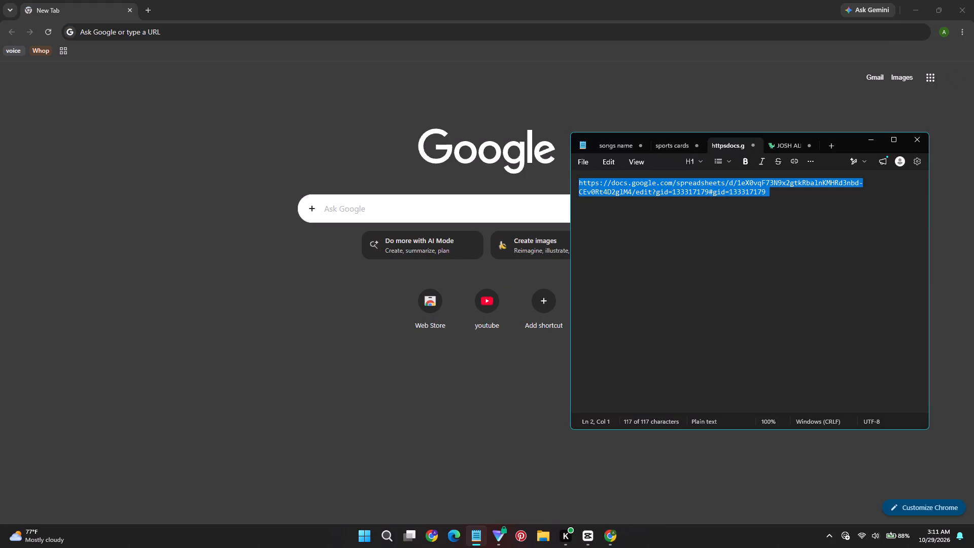
{"action": "key", "text": "ctrl+c"}
{"action": "key", "text": "ctrl+c"}
{"action": "key", "text": "ctrl+c"}
{"action": "key", "text": "ctrl+c"}
{"action": "key", "text": "ctrl+c"}
{"action": "left_click", "coordinate": [338, 205]}
{"action": "key", "text": "ctrl+v"}
{"action": "key", "text": "Return"}
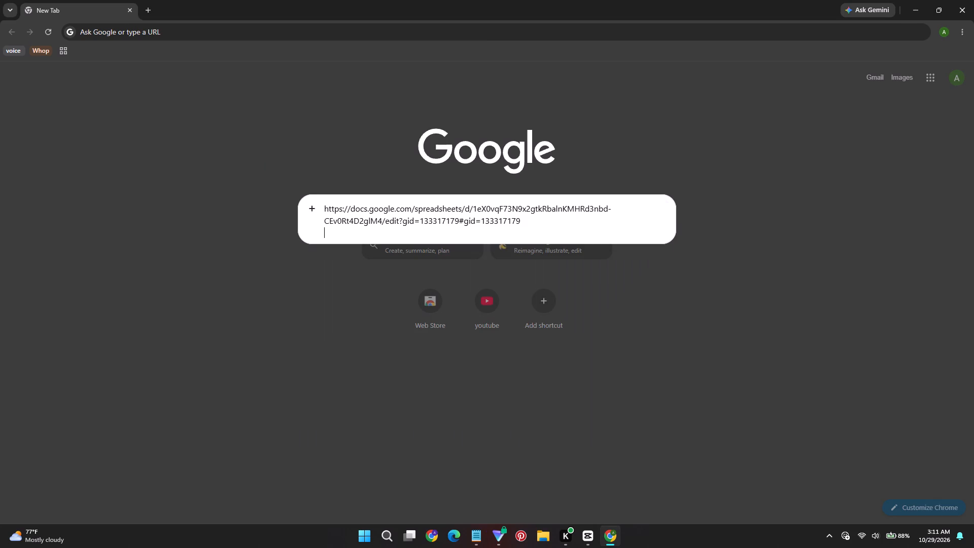
In the Live Stream Clips sheet, find row 418 and copy the card name "Lionel Messi and Surgio dual auto".
{"action": "left_click", "coordinate": [588, 541]}
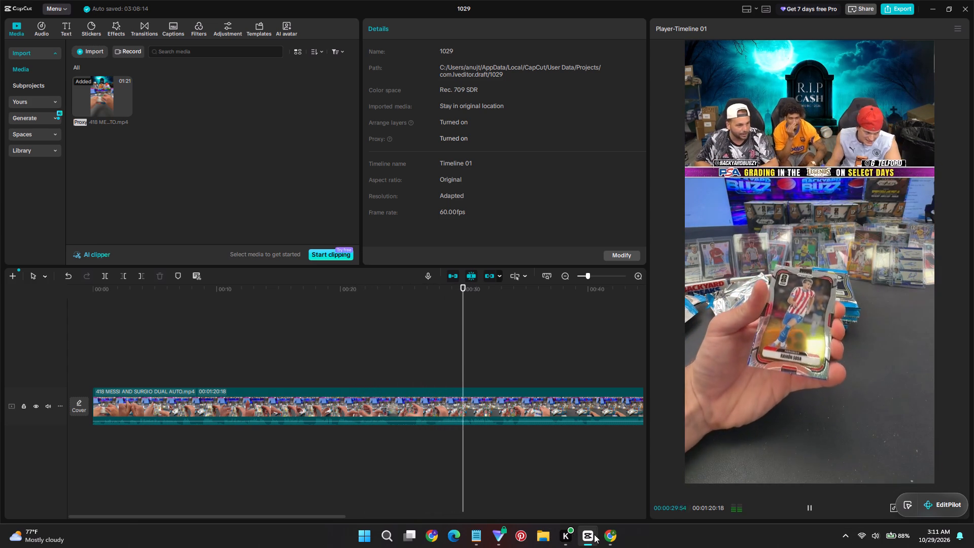
{"action": "left_click", "coordinate": [609, 535]}
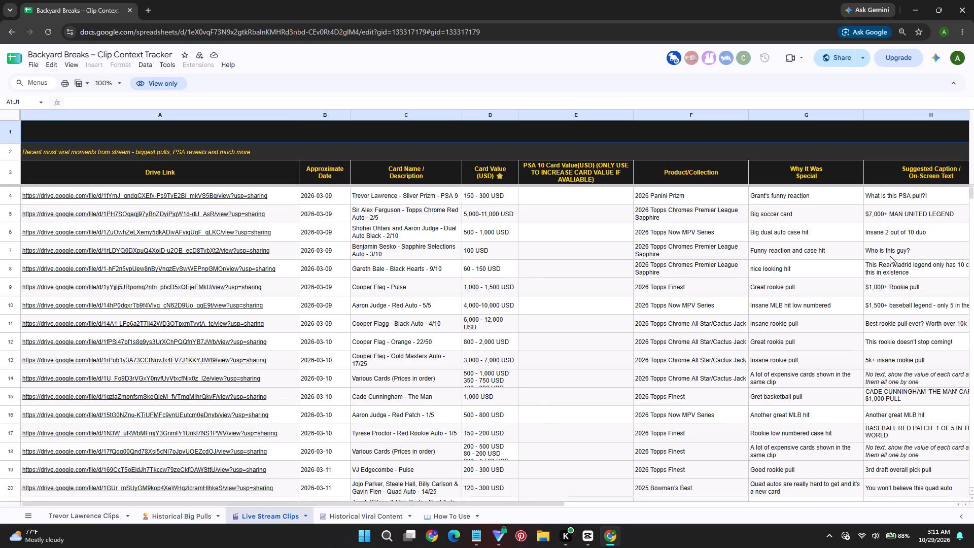
{"action": "left_click_drag", "start_coordinate": [973, 192], "coordinate": [969, 387]}
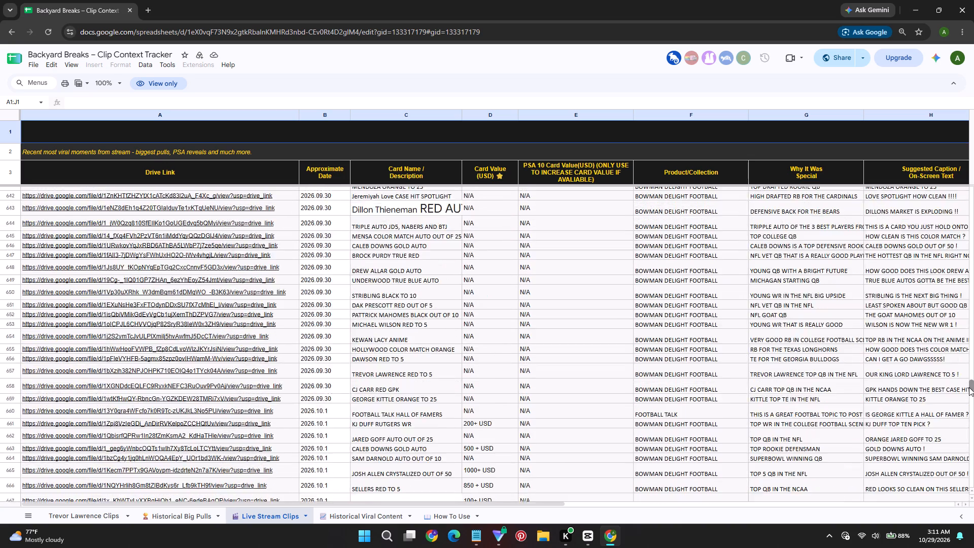
{"action": "left_click_drag", "start_coordinate": [969, 387], "coordinate": [960, 338]}
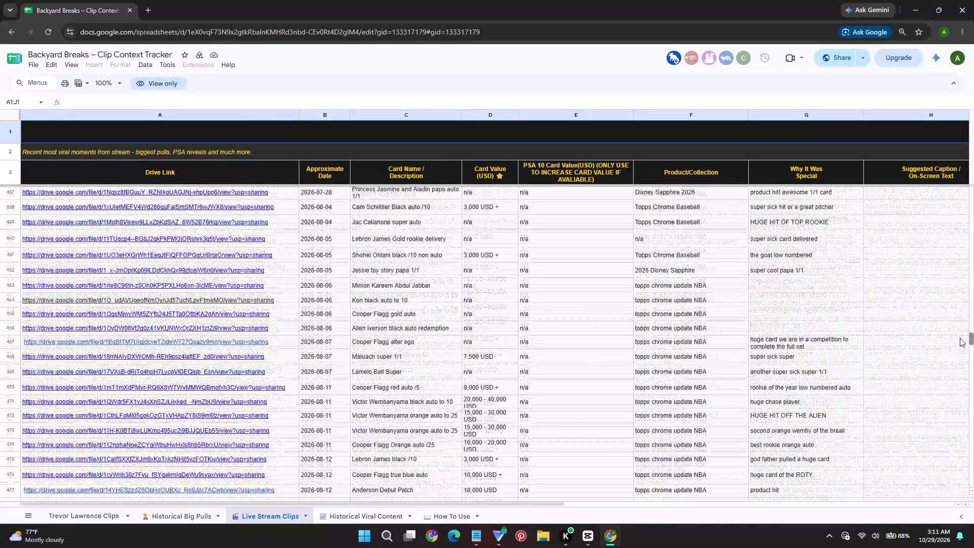
{"action": "left_click_drag", "start_coordinate": [960, 338], "coordinate": [957, 329]}
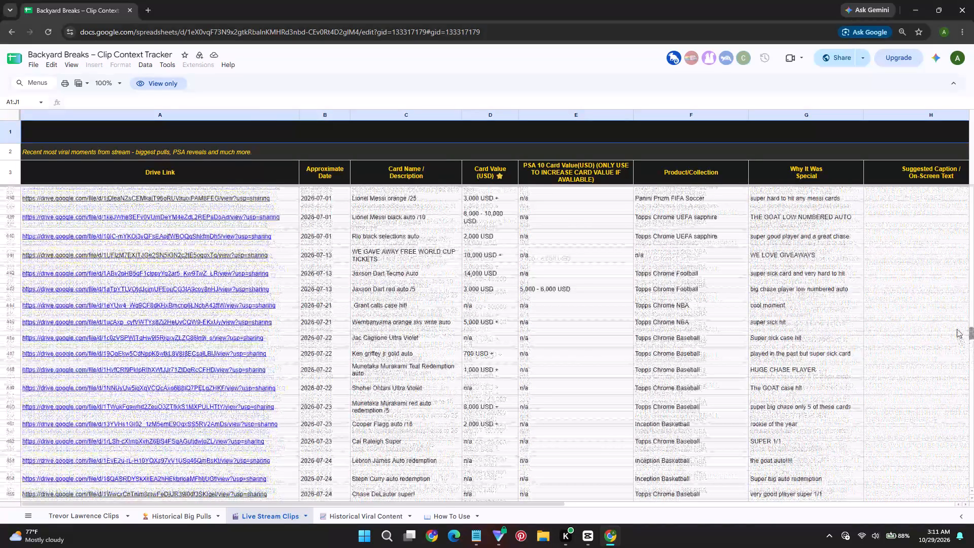
{"action": "left_click_drag", "start_coordinate": [957, 329], "coordinate": [957, 325]}
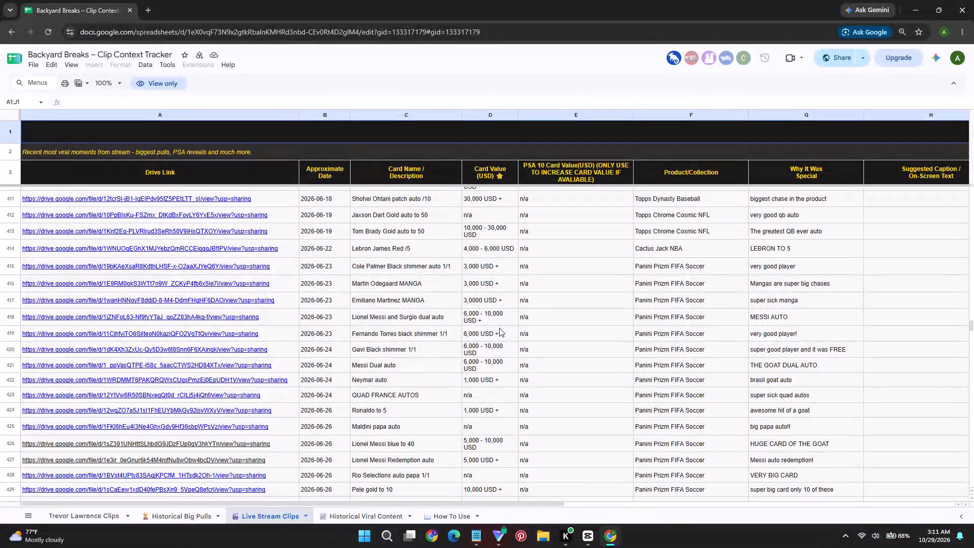
{"action": "right_click", "coordinate": [411, 320]}
{"action": "left_click", "coordinate": [446, 331]}
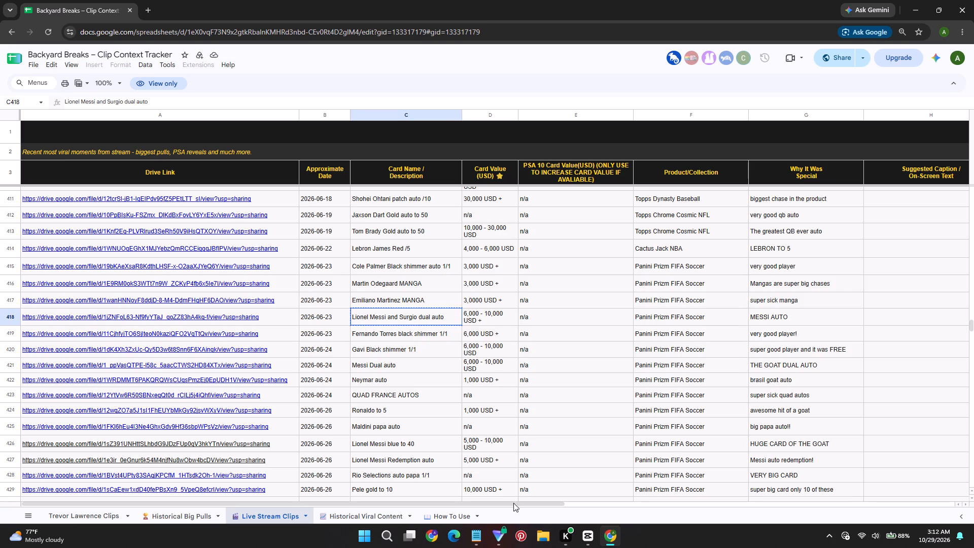
Return to CapCut and review the clip's opening, playing from the start of the timeline and again from about 3 seconds.
{"action": "left_click", "coordinate": [612, 540]}
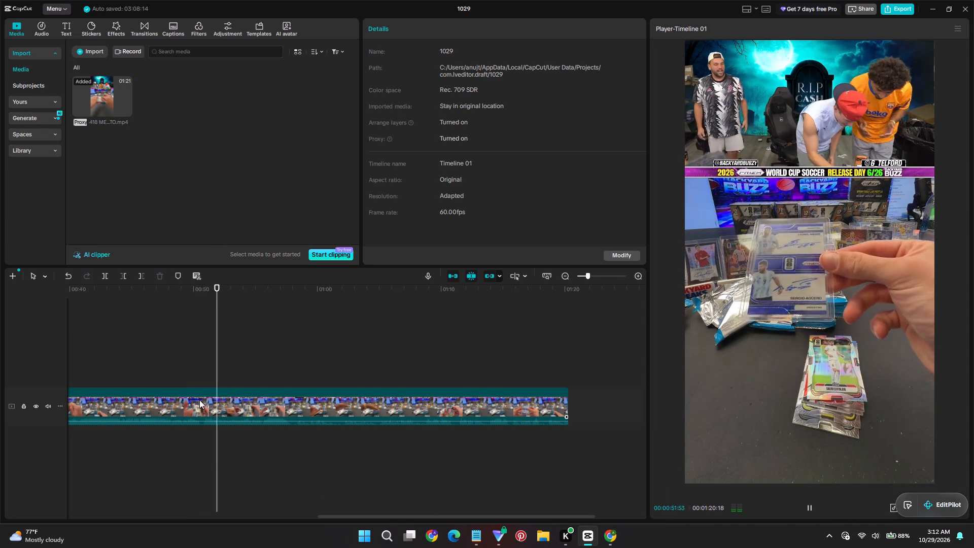
{"action": "key", "text": "space"}
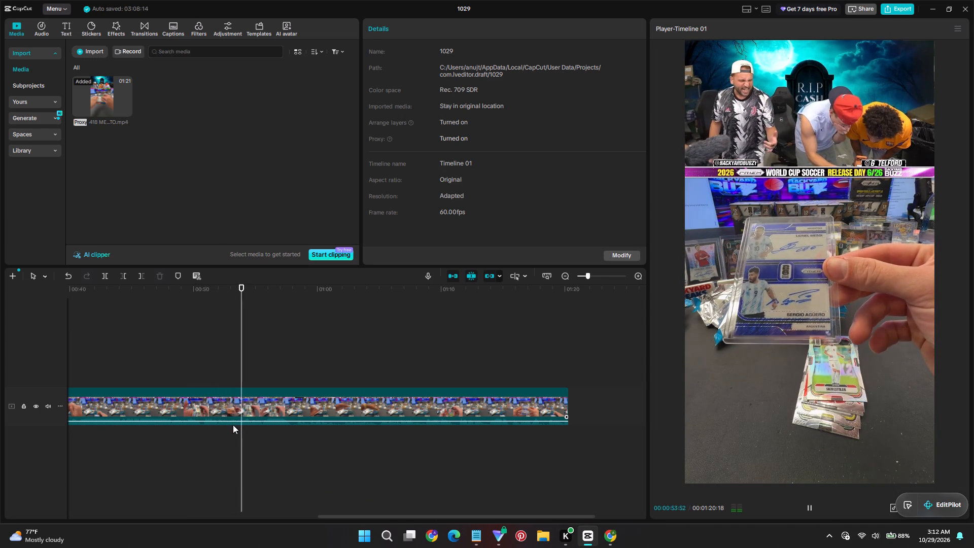
{"action": "left_click_drag", "start_coordinate": [240, 430], "coordinate": [0, 380]}
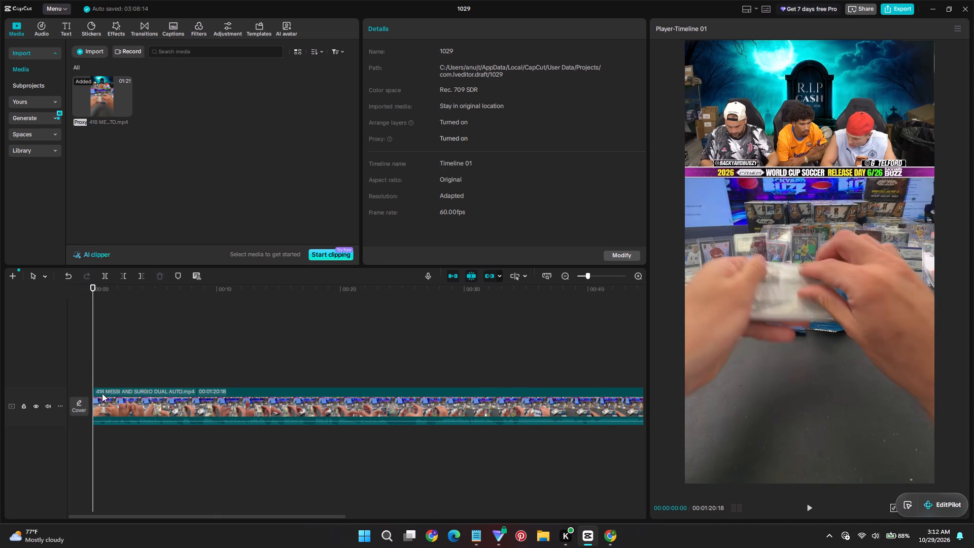
{"action": "key", "text": "space"}
{"action": "left_click", "coordinate": [134, 370]}
{"action": "key", "text": "space"}
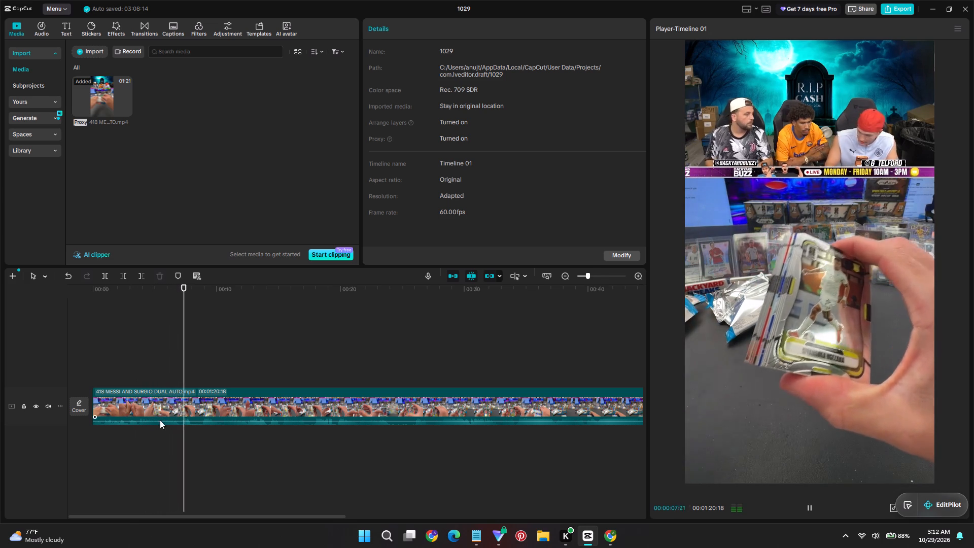
{"action": "scroll", "coordinate": [160, 420], "scroll_direction": "up", "scroll_amount": 7, "text": "ctrl"}
{"action": "key", "text": "space"}
{"action": "left_click_drag", "start_coordinate": [170, 517], "coordinate": [91, 510]}
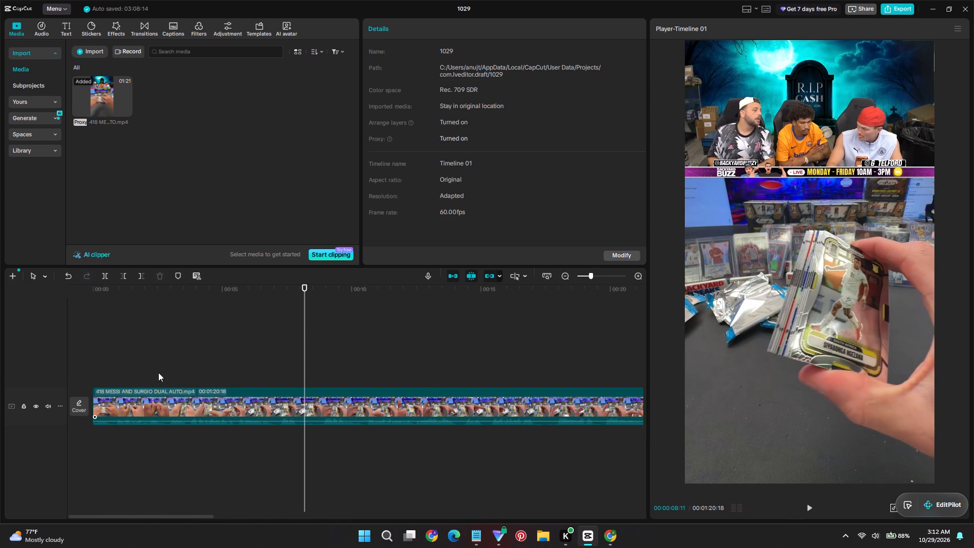
{"action": "left_click", "coordinate": [172, 358]}
{"action": "key", "text": "space"}
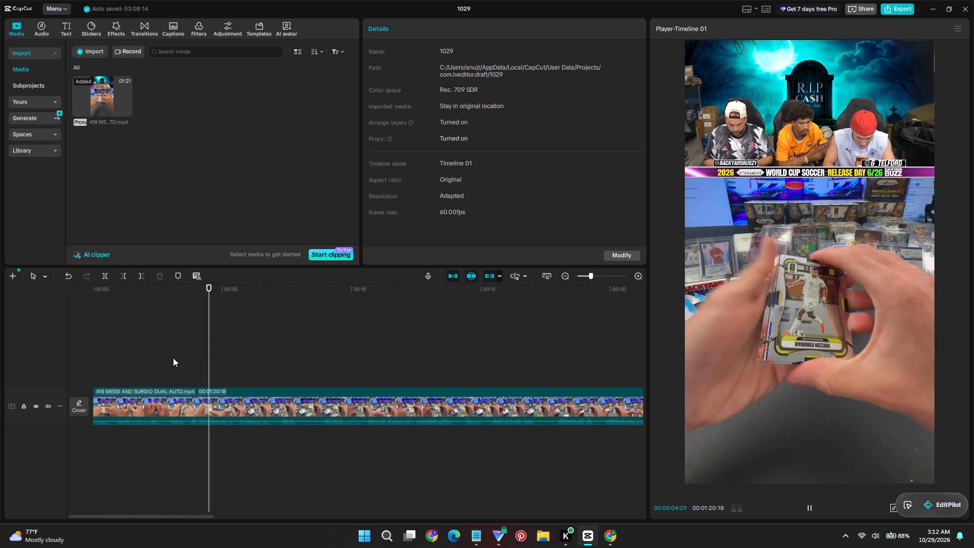
Trim about the first 3.6 seconds off the start of the 418 MESSI AND SURGIO DUAL AUTO clip.
{"action": "left_click", "coordinate": [187, 363]}
{"action": "key", "text": "space"}
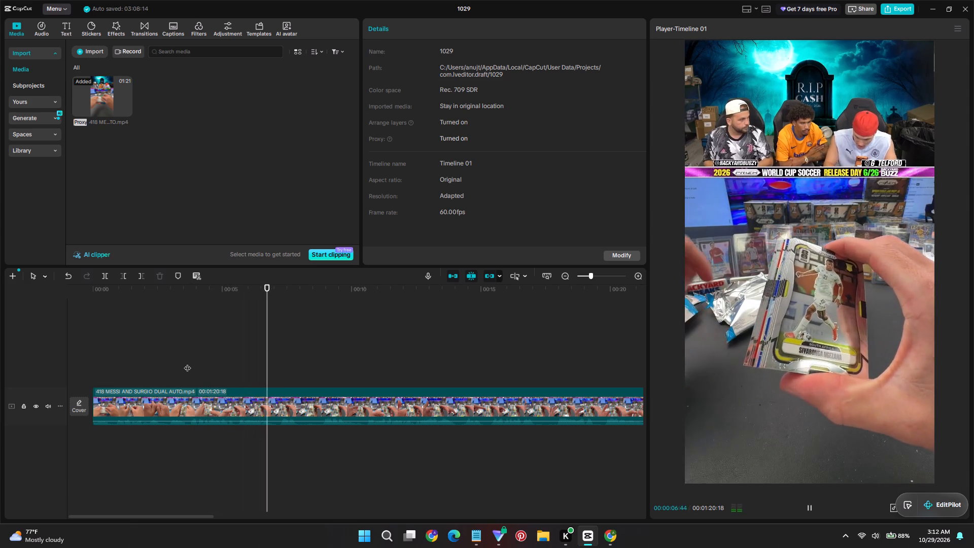
{"action": "left_click", "coordinate": [184, 424]}
{"action": "key", "text": "q"}
{"action": "key", "text": "space"}
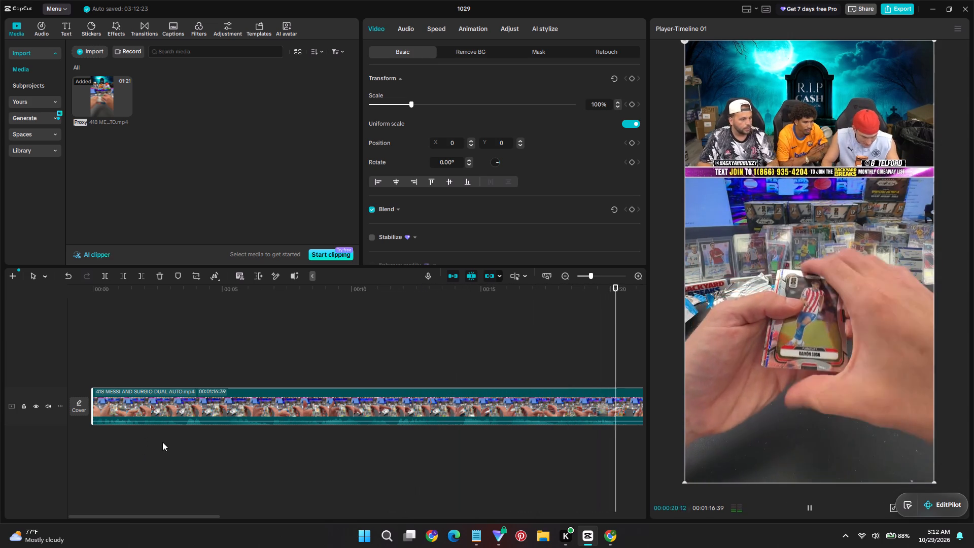
Play through the trimmed clip's opening, including from about 10 seconds, and return the playhead to the timeline start.
{"action": "scroll", "coordinate": [184, 439], "scroll_direction": "down", "scroll_amount": 8, "text": "ctrl"}
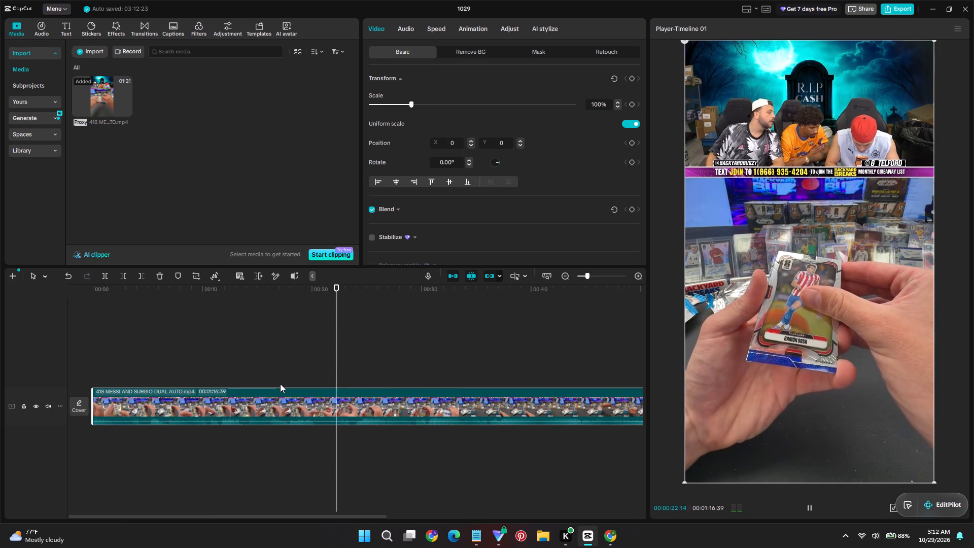
{"action": "left_click", "coordinate": [195, 363]}
{"action": "key", "text": "space"}
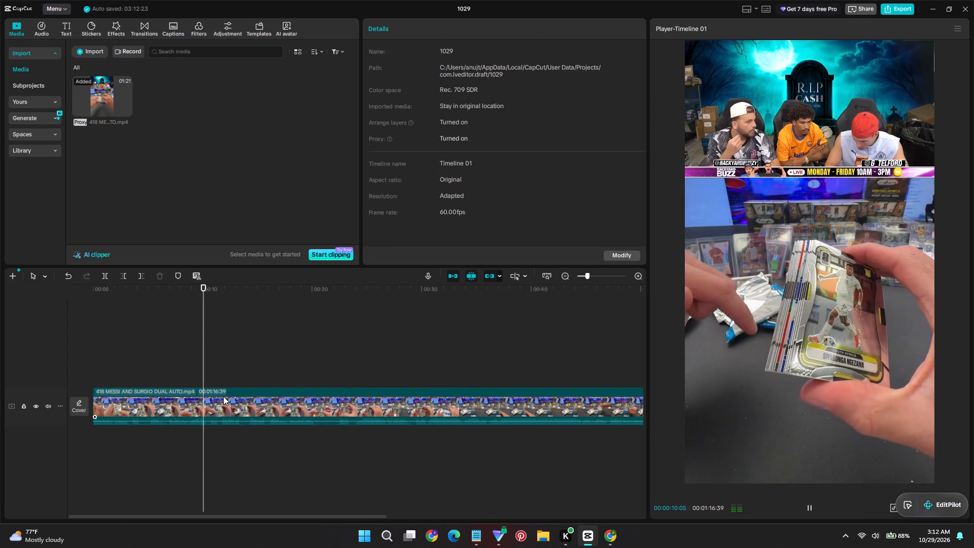
{"action": "scroll", "coordinate": [223, 396], "scroll_direction": "up", "scroll_amount": 6, "text": "ctrl"}
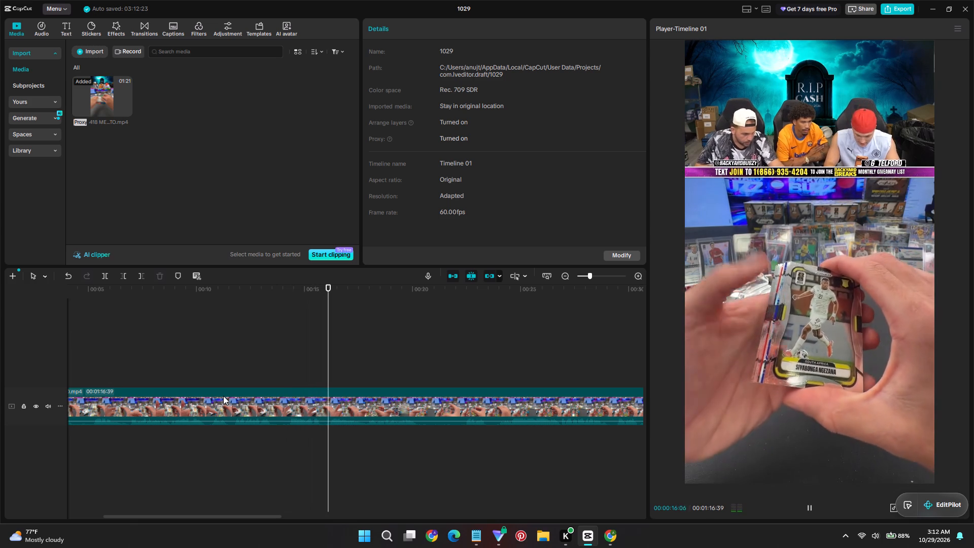
{"action": "scroll", "coordinate": [232, 407], "scroll_direction": "down", "scroll_amount": 9, "text": "ctrl"}
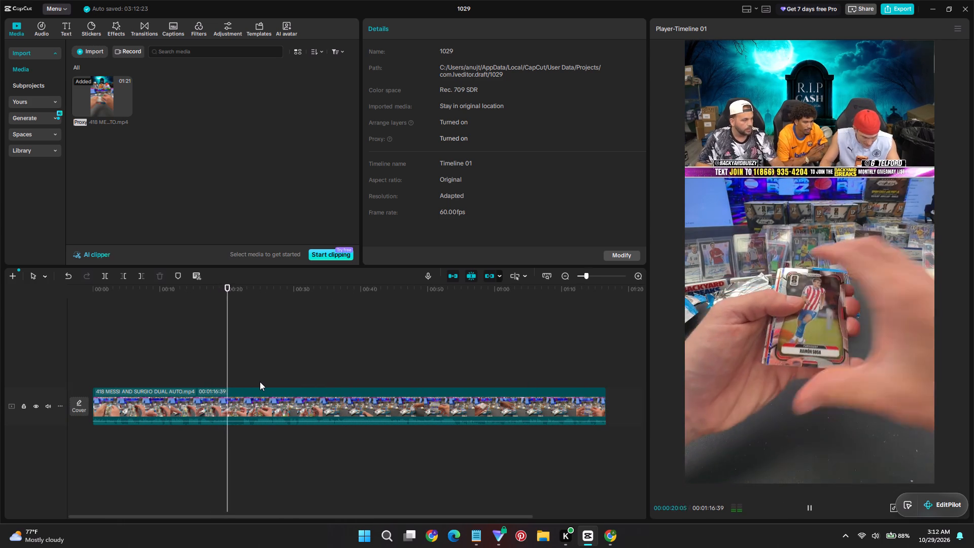
{"action": "scroll", "coordinate": [260, 382], "scroll_direction": "up", "scroll_amount": 3, "text": "ctrl"}
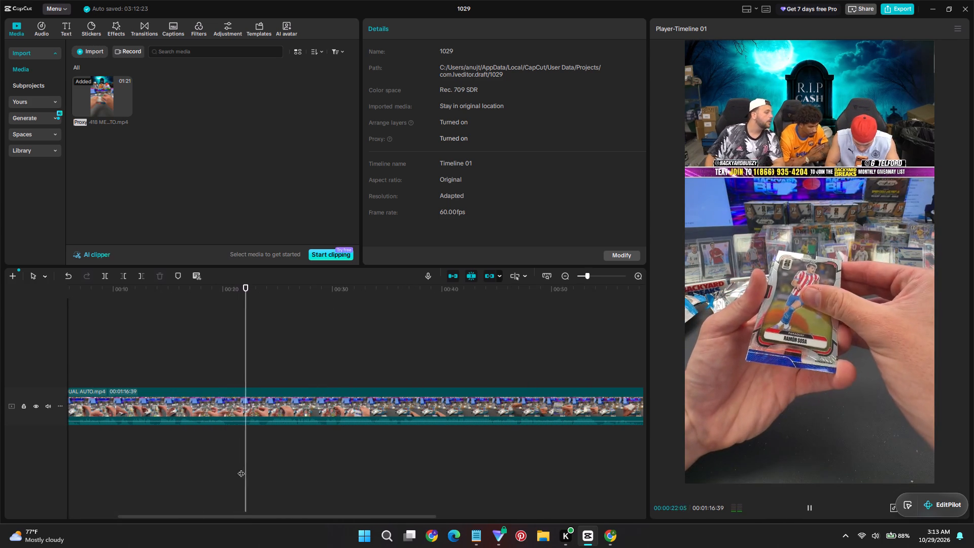
{"action": "left_click_drag", "start_coordinate": [248, 471], "coordinate": [0, 471]}
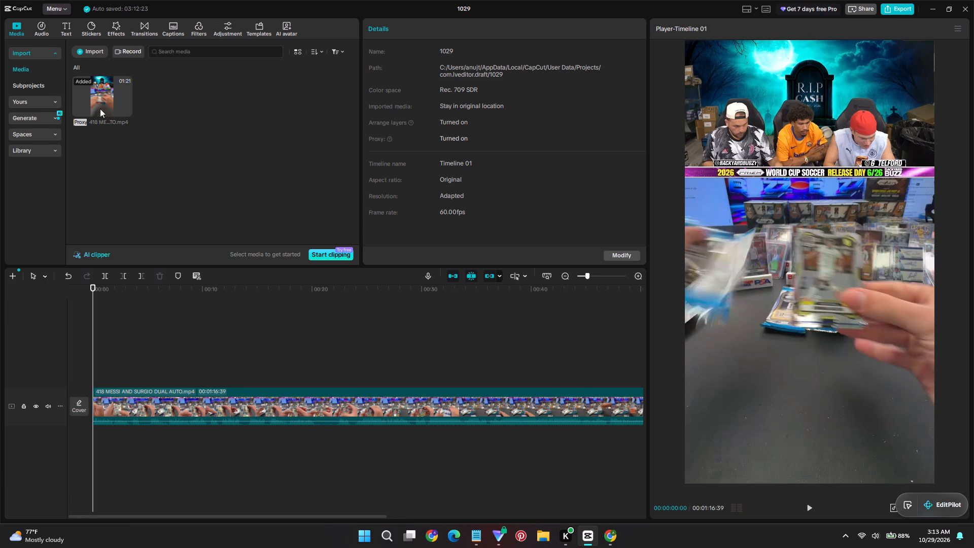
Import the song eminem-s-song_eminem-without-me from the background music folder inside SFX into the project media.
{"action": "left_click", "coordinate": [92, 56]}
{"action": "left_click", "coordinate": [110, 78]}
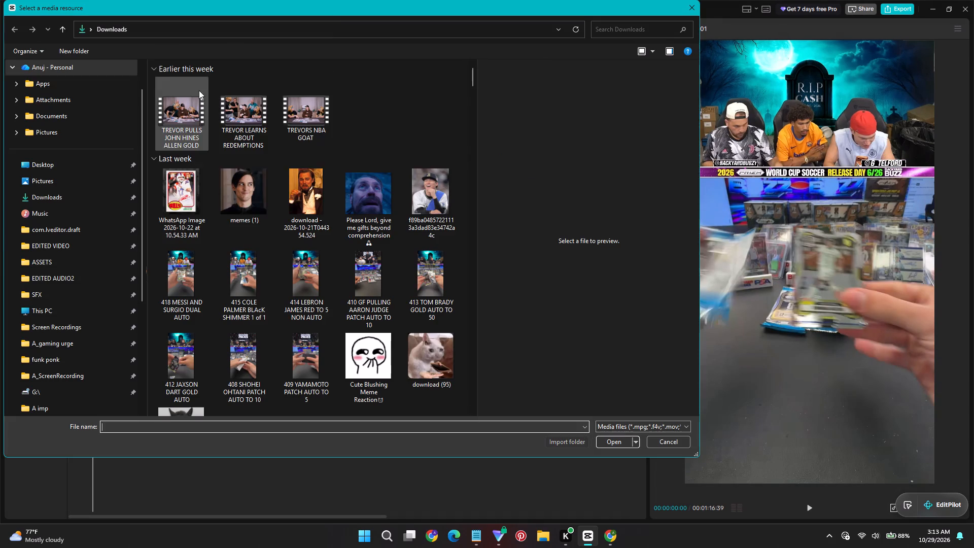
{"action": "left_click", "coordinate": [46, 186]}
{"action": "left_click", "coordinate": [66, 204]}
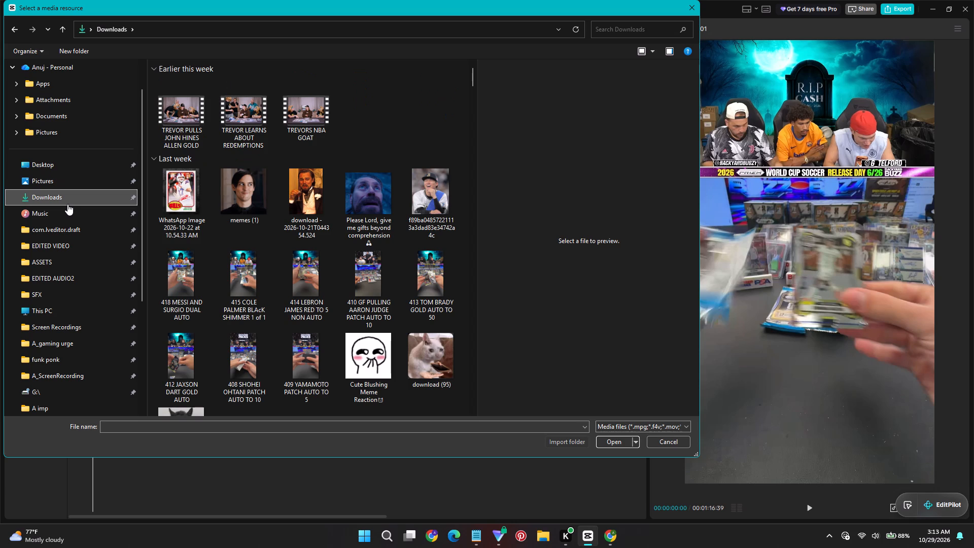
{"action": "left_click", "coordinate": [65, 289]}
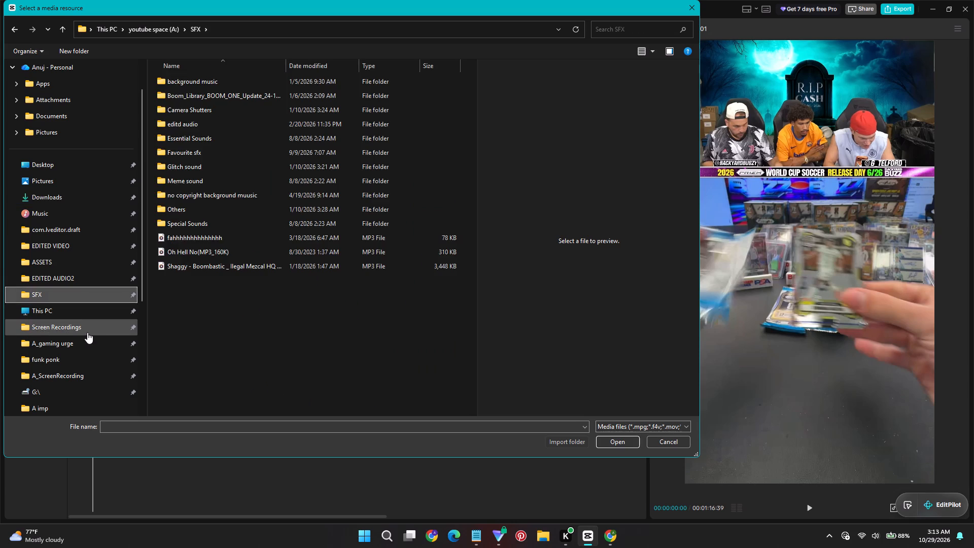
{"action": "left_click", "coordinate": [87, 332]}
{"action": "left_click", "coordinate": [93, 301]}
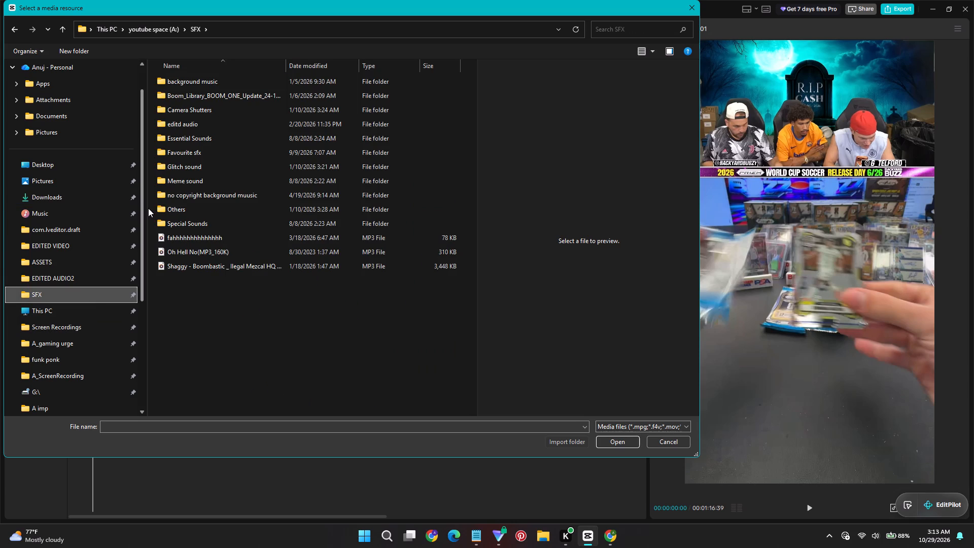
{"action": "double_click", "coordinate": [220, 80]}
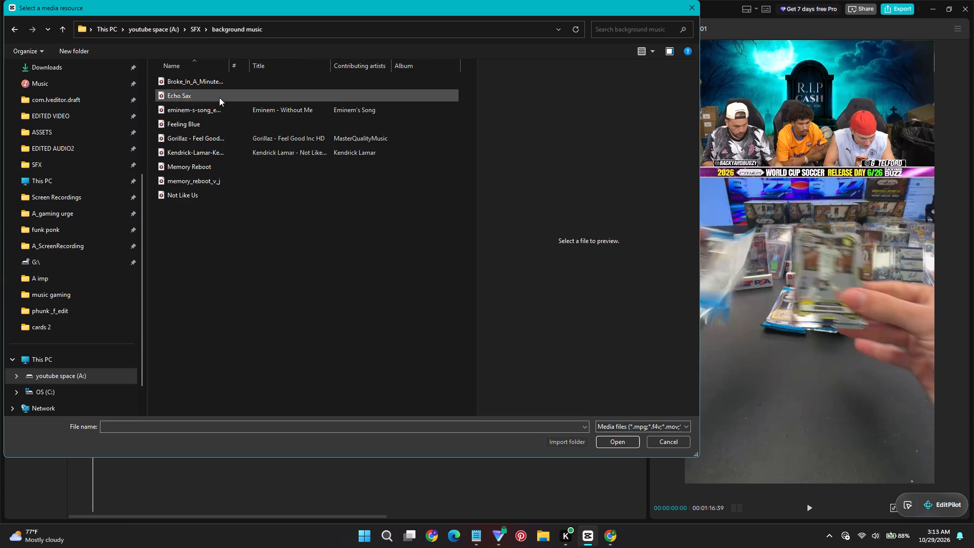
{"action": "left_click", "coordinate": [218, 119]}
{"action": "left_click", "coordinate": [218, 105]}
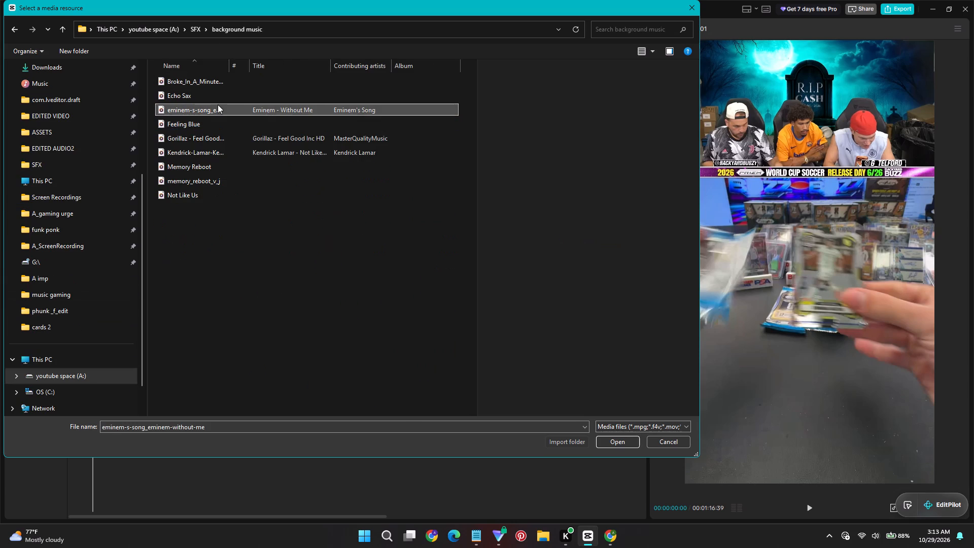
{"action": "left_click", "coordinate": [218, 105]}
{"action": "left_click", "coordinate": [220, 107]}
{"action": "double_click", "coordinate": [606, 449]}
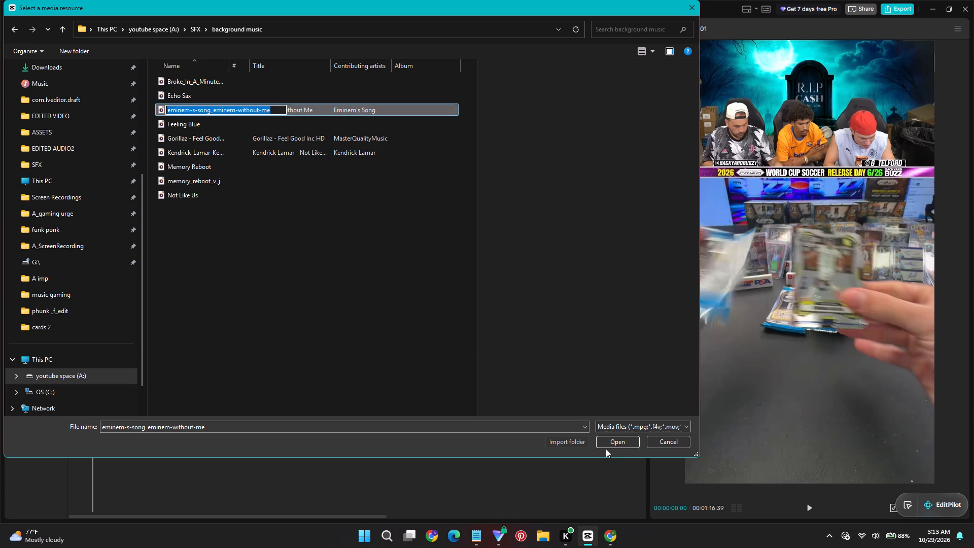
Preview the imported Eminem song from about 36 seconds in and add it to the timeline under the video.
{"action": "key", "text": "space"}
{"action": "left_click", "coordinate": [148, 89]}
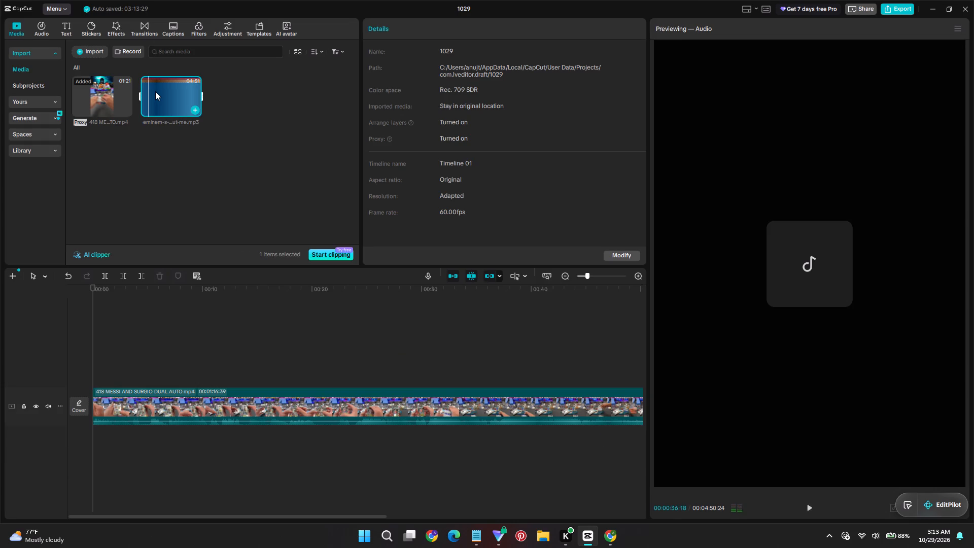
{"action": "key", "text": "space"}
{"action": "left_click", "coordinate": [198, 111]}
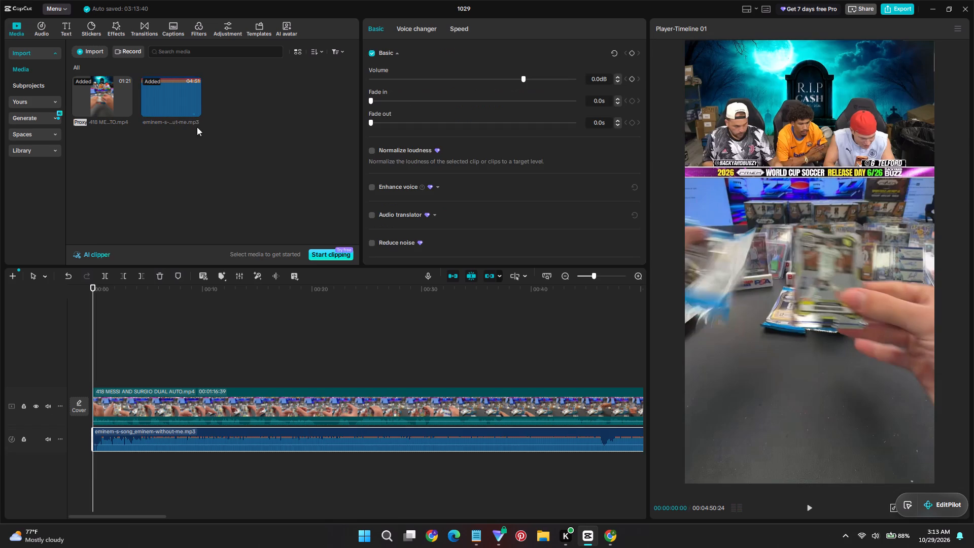
Play the video together with the music from several points within the first 13 seconds of the timeline.
{"action": "left_click", "coordinate": [170, 100]}
{"action": "left_click", "coordinate": [190, 304]}
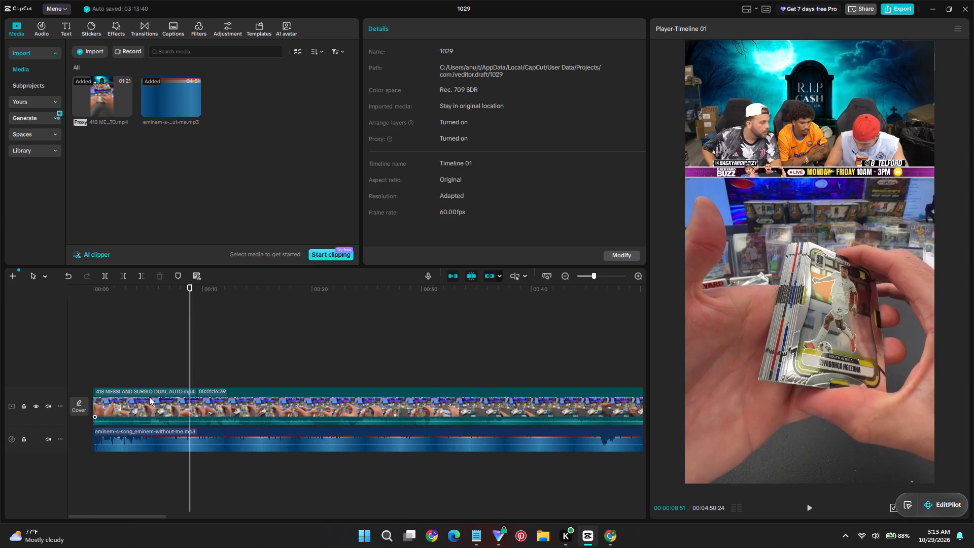
{"action": "key", "text": "space"}
{"action": "left_click", "coordinate": [142, 357]}
{"action": "key", "text": "space"}
{"action": "scroll", "coordinate": [256, 451], "scroll_direction": "up", "scroll_amount": 3, "text": "ctrl"}
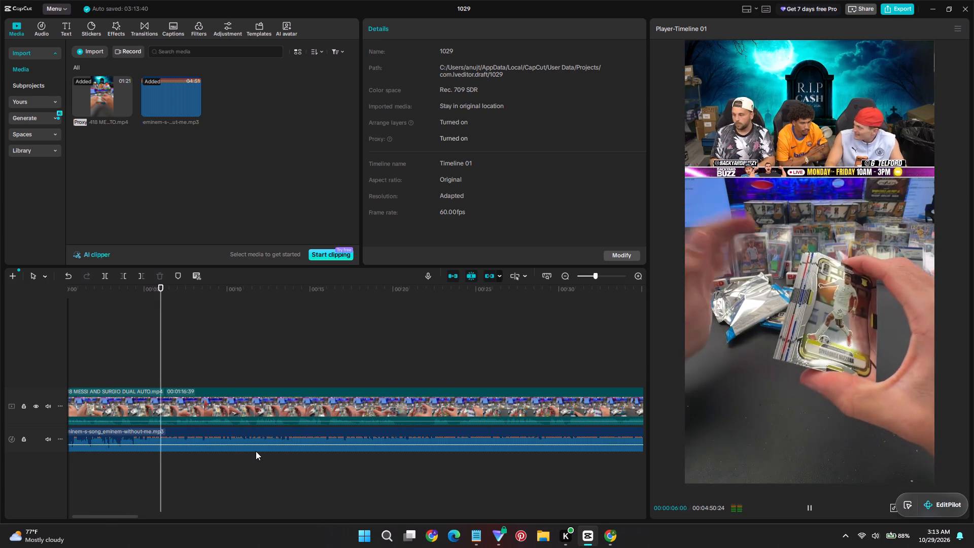
{"action": "left_click", "coordinate": [282, 462]}
{"action": "key", "text": "space"}
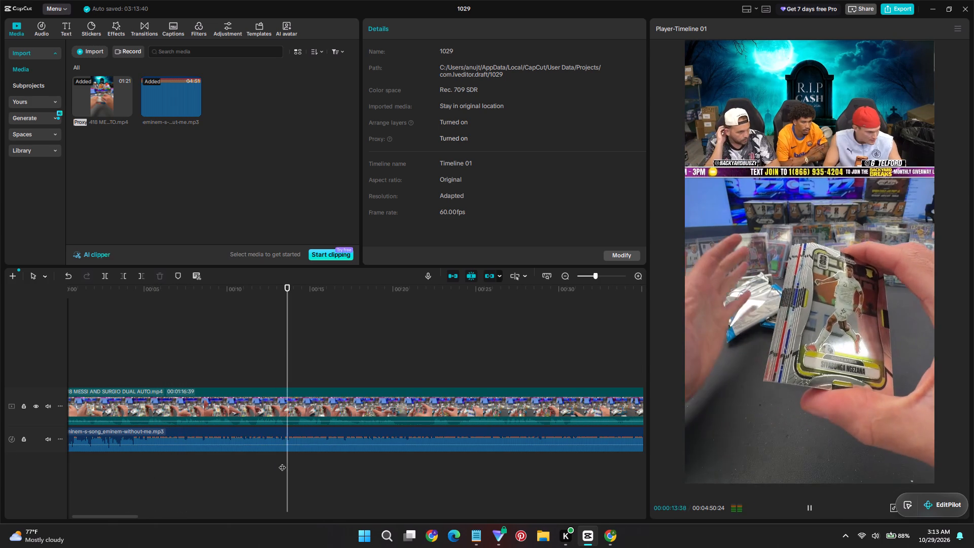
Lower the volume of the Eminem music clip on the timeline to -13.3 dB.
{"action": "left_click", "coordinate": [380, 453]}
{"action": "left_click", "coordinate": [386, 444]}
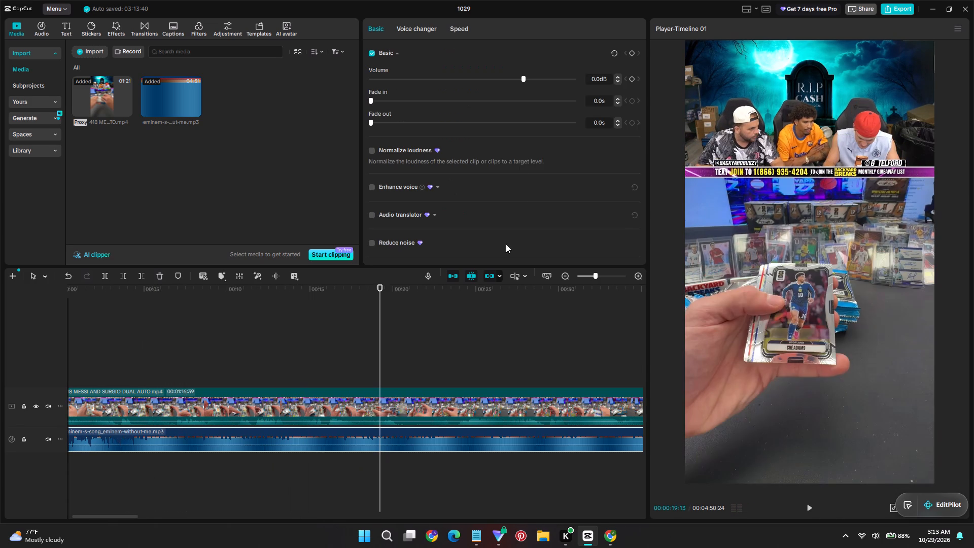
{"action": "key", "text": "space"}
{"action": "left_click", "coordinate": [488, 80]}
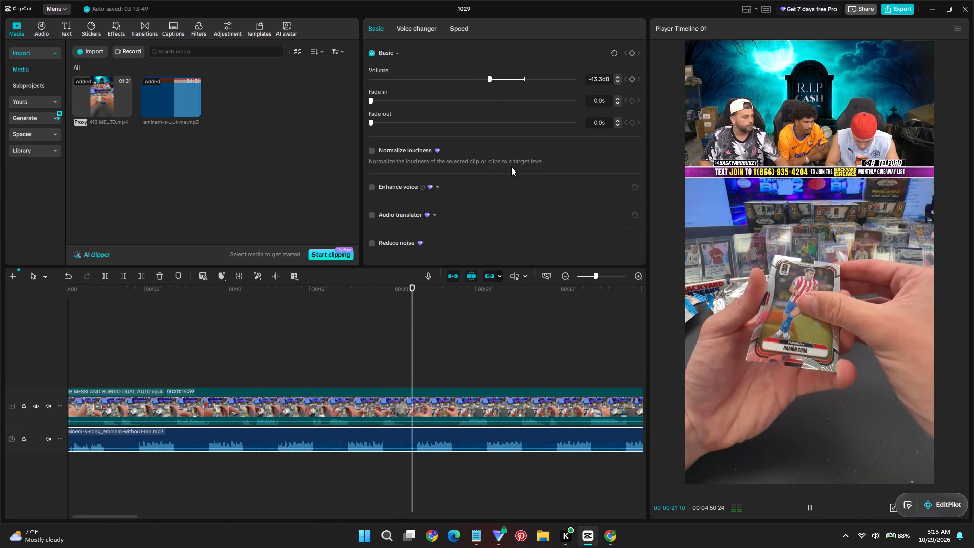
Review the video with the quieter music, sampling around 30, 47 and 25 seconds and playing through to the video's end.
{"action": "scroll", "coordinate": [527, 498], "scroll_direction": "down", "scroll_amount": 3, "text": "ctrl"}
{"action": "scroll", "coordinate": [478, 463], "scroll_direction": "down", "scroll_amount": 1, "text": "ctrl"}
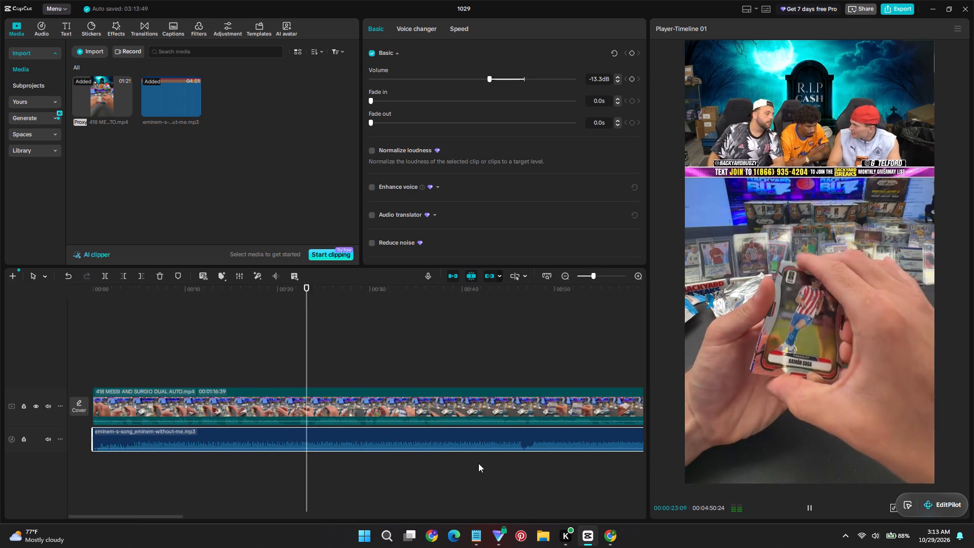
{"action": "scroll", "coordinate": [478, 463], "scroll_direction": "down", "scroll_amount": 1, "text": "ctrl"}
{"action": "left_click", "coordinate": [320, 460]}
{"action": "key", "text": "space"}
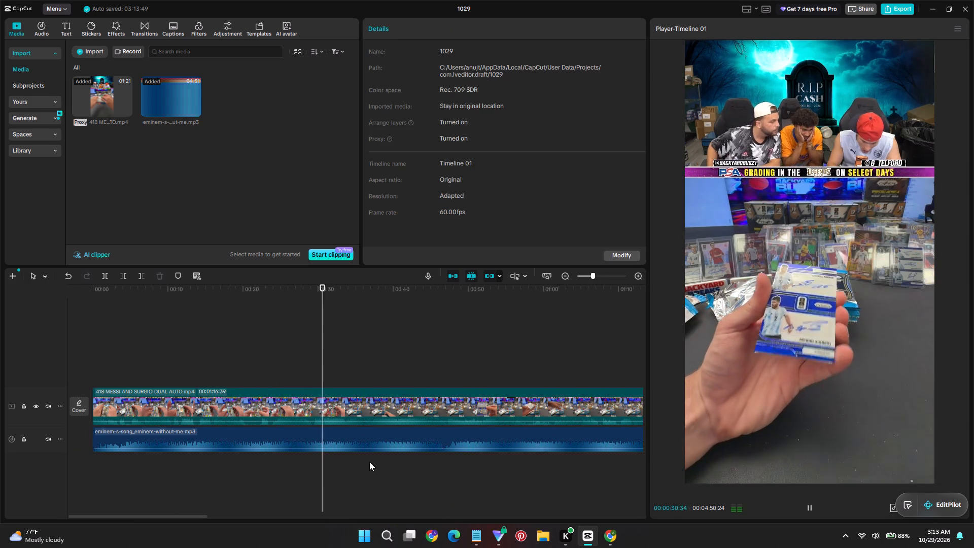
{"action": "left_click", "coordinate": [446, 463]}
{"action": "key", "text": "space"}
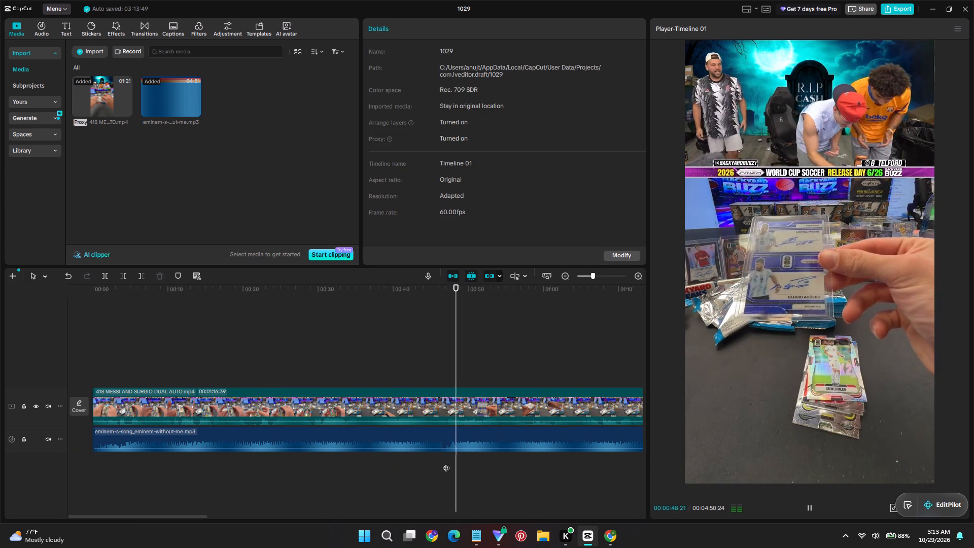
{"action": "left_click", "coordinate": [284, 474]}
{"action": "key", "text": "space"}
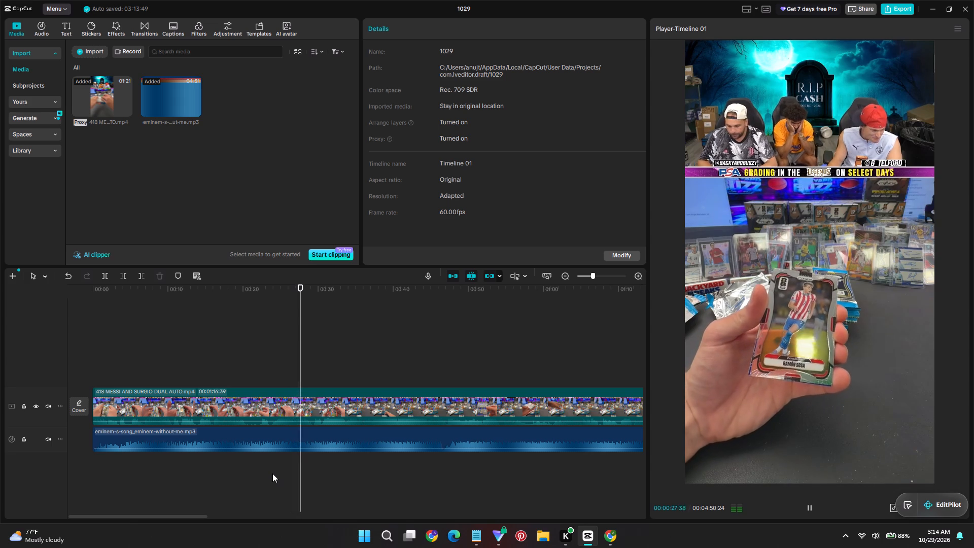
{"action": "scroll", "coordinate": [459, 470], "scroll_direction": "down", "scroll_amount": 4, "text": "ctrl"}
{"action": "left_click", "coordinate": [281, 465]}
{"action": "key", "text": "space"}
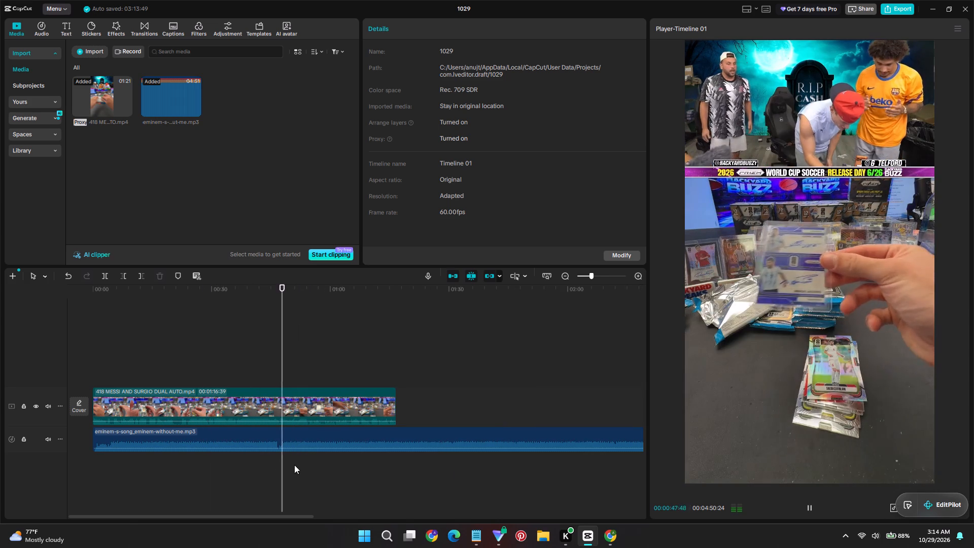
{"action": "scroll", "coordinate": [322, 465], "scroll_direction": "up", "scroll_amount": 5, "text": "ctrl"}
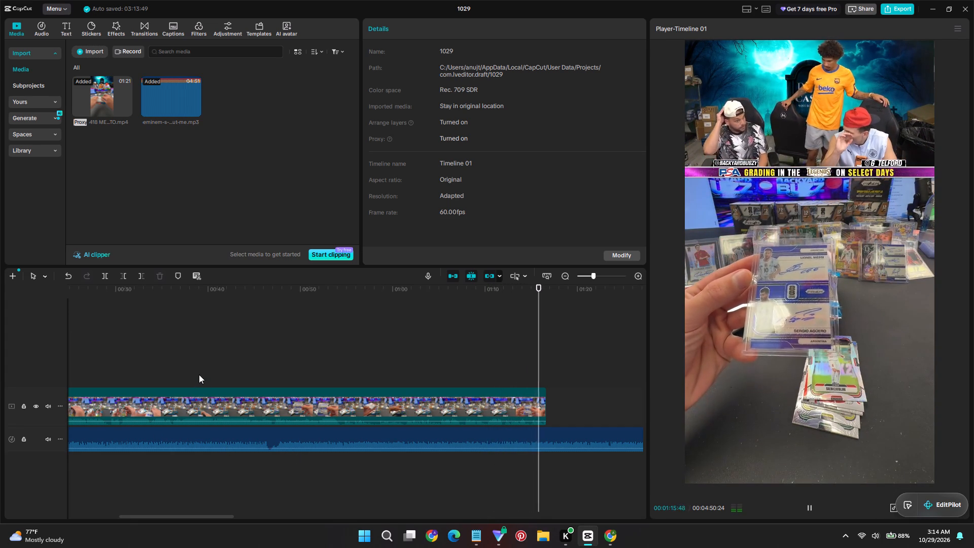
{"action": "scroll", "coordinate": [190, 375], "scroll_direction": "up", "scroll_amount": 1}
{"action": "scroll", "coordinate": [350, 415], "scroll_direction": "down", "scroll_amount": 9, "text": "ctrl"}
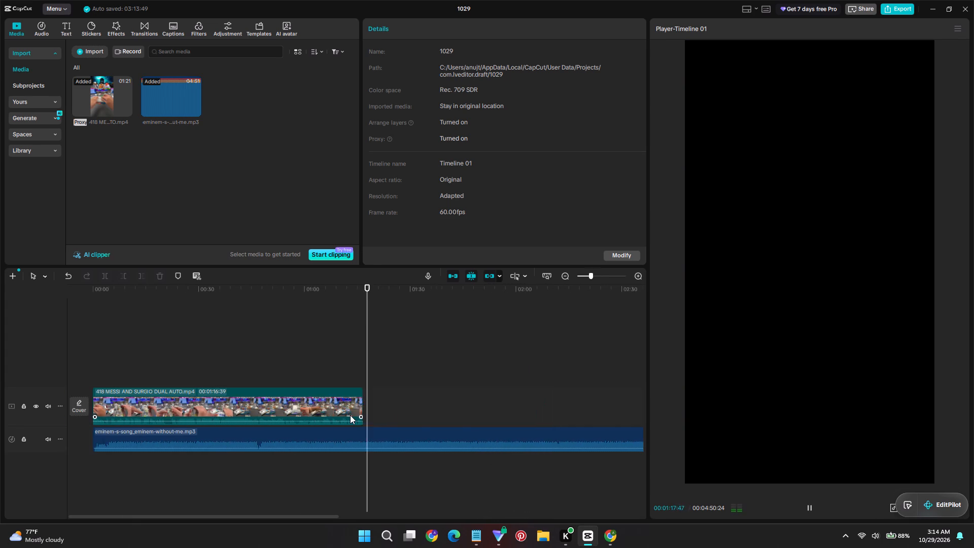
{"action": "scroll", "coordinate": [350, 415], "scroll_direction": "down", "scroll_amount": 2, "text": "ctrl"}
{"action": "scroll", "coordinate": [442, 413], "scroll_direction": "down", "scroll_amount": 4, "text": "ctrl"}
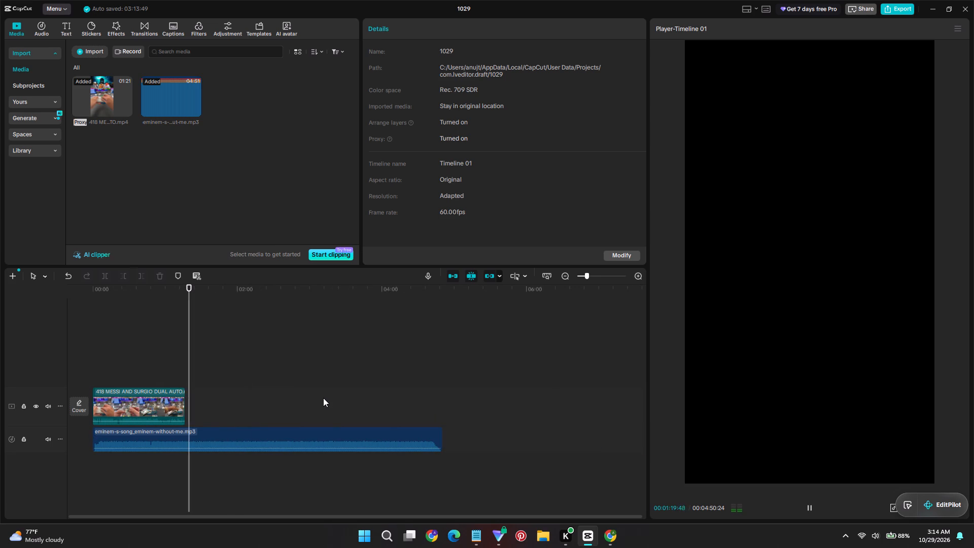
{"action": "left_click", "coordinate": [326, 397], "text": "ctrl"}
{"action": "key", "text": "space"}
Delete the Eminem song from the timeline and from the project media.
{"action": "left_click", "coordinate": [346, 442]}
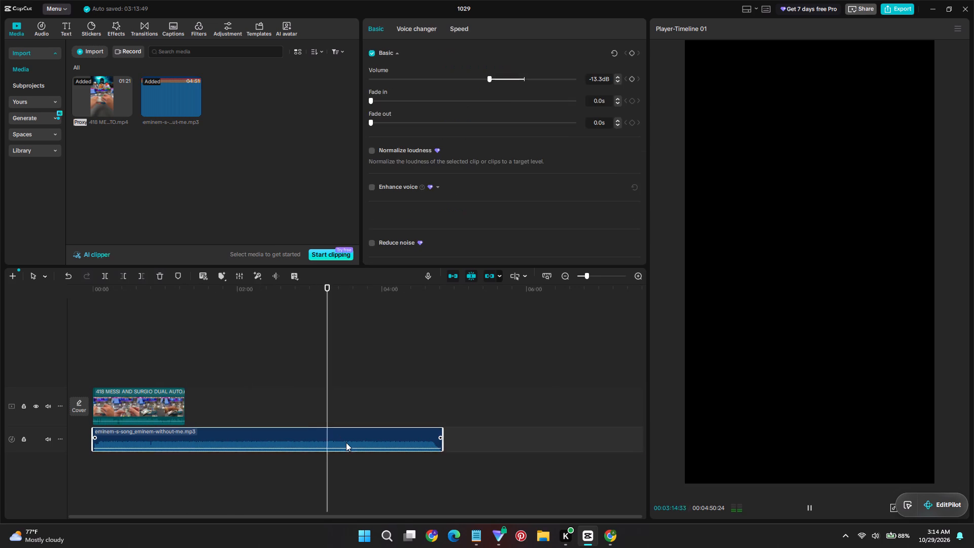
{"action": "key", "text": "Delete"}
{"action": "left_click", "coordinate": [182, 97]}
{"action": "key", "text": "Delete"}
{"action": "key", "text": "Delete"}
Import the "headlights - Alok _ Alan Walker feat. kiddo [ edit audio ]" MP3 from the funk ponk folder into the project media.
{"action": "left_click", "coordinate": [84, 50]}
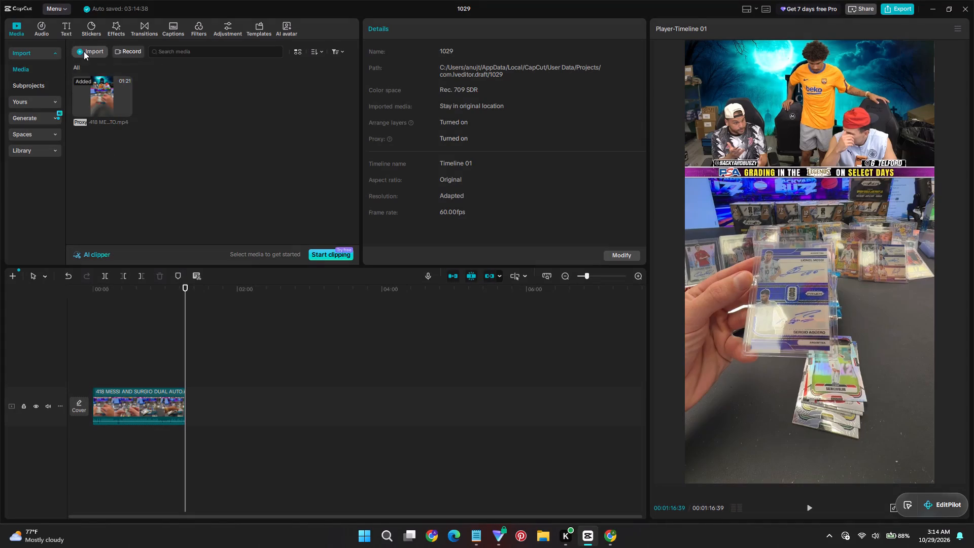
{"action": "left_click", "coordinate": [118, 70]}
{"action": "left_click", "coordinate": [201, 25]}
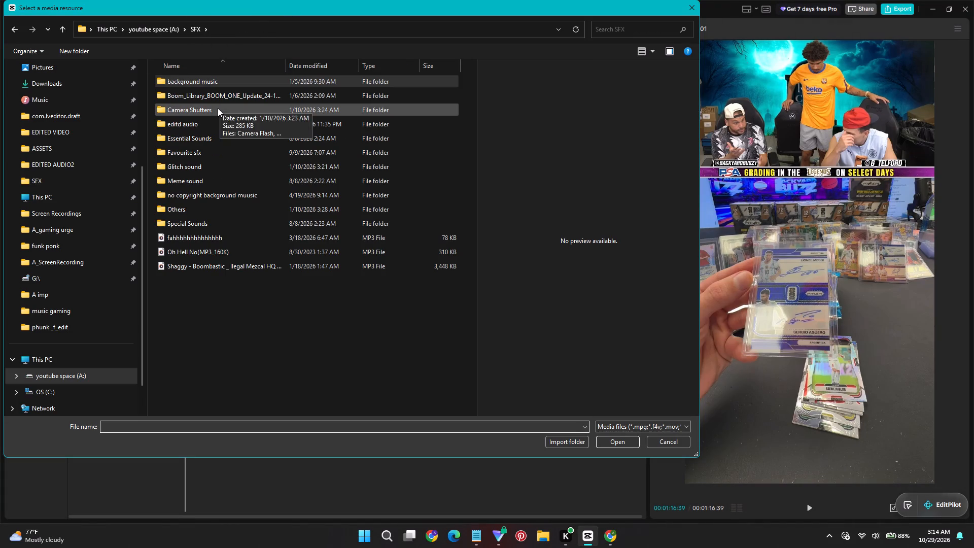
{"action": "left_click", "coordinate": [205, 127]}
{"action": "left_click", "coordinate": [202, 132]}
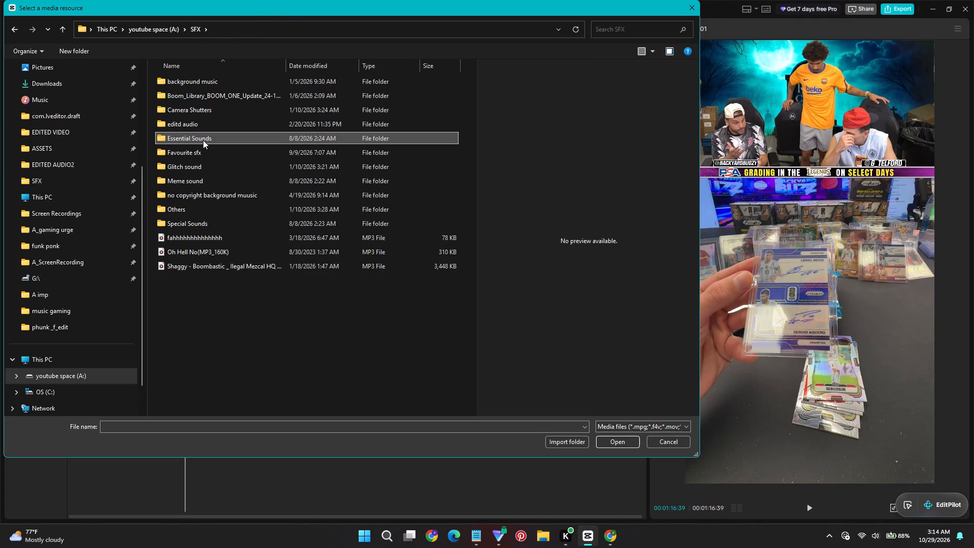
{"action": "double_click", "coordinate": [203, 140]}
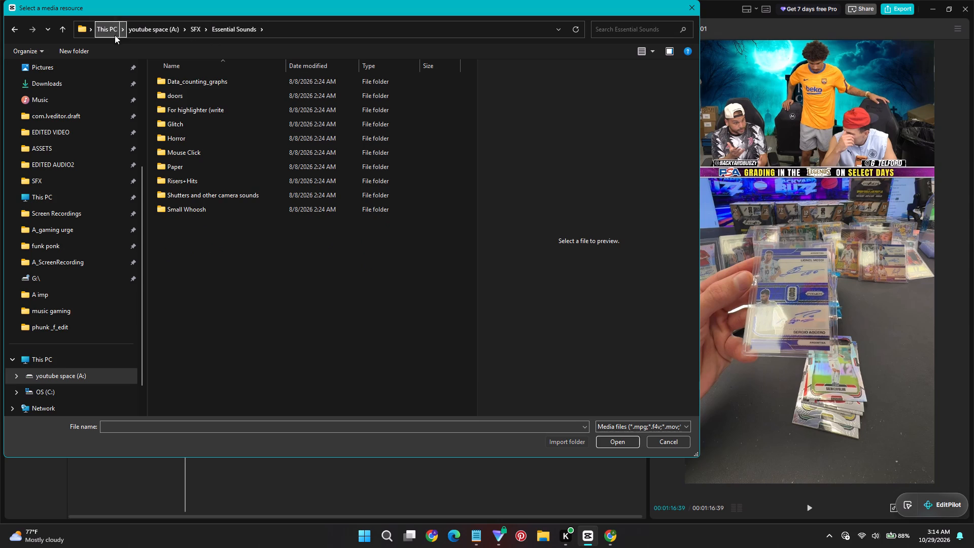
{"action": "left_click", "coordinate": [64, 242]}
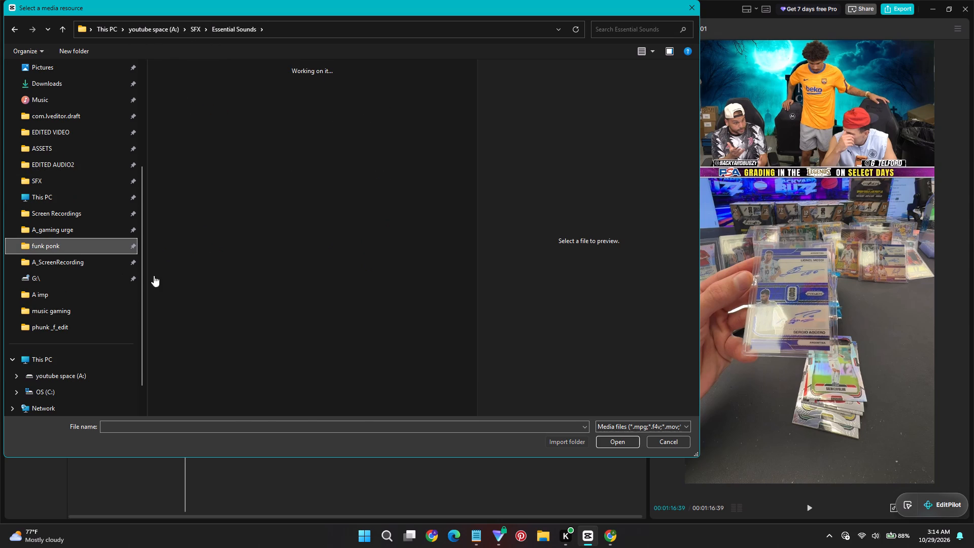
{"action": "left_click", "coordinate": [207, 245]}
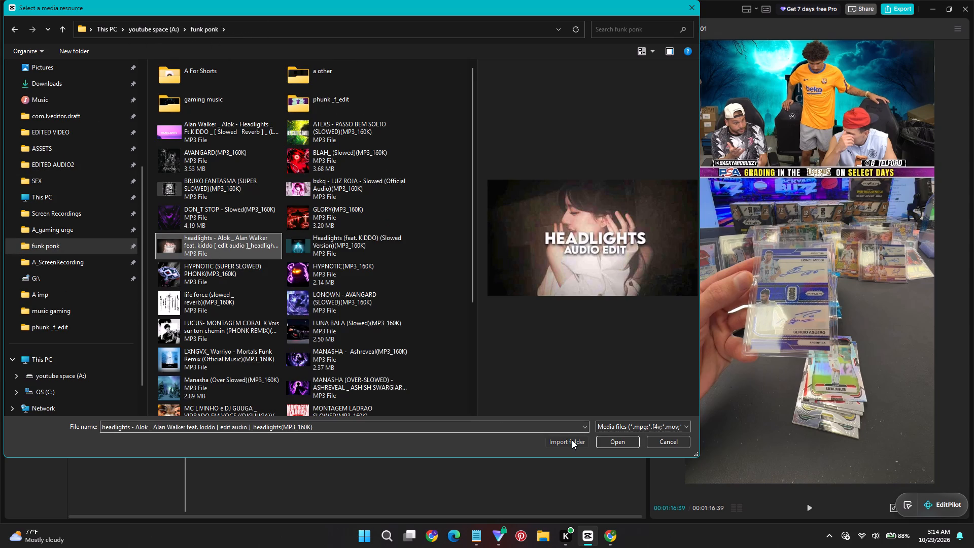
{"action": "left_click", "coordinate": [599, 442]}
Preview the opening seconds of the imported headlights track in the project media.
{"action": "key", "text": "space"}
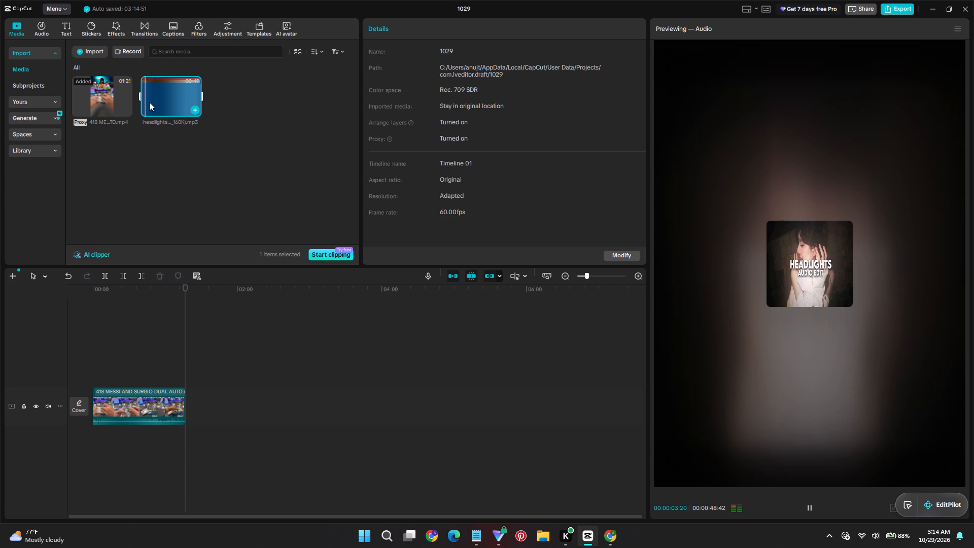
{"action": "key", "text": "space"}
{"action": "key", "text": "space"}
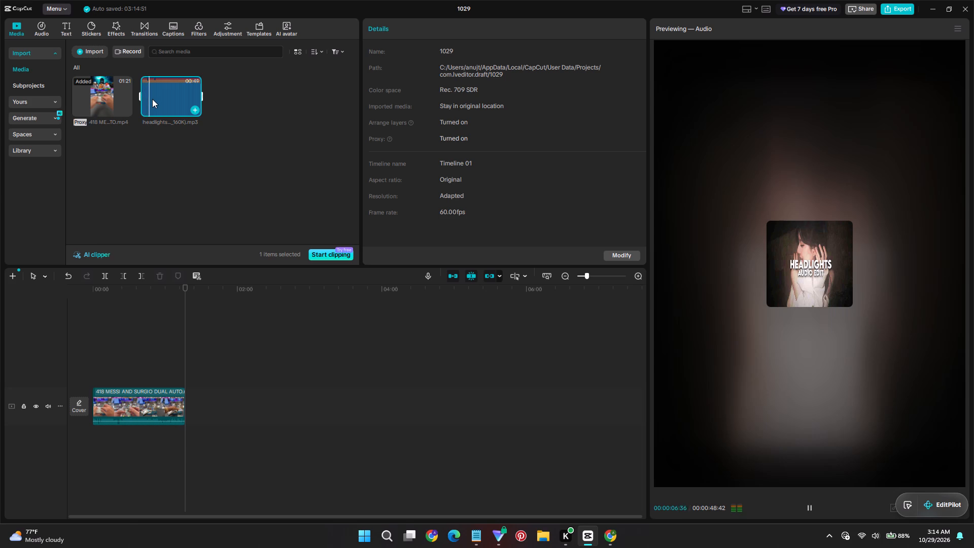
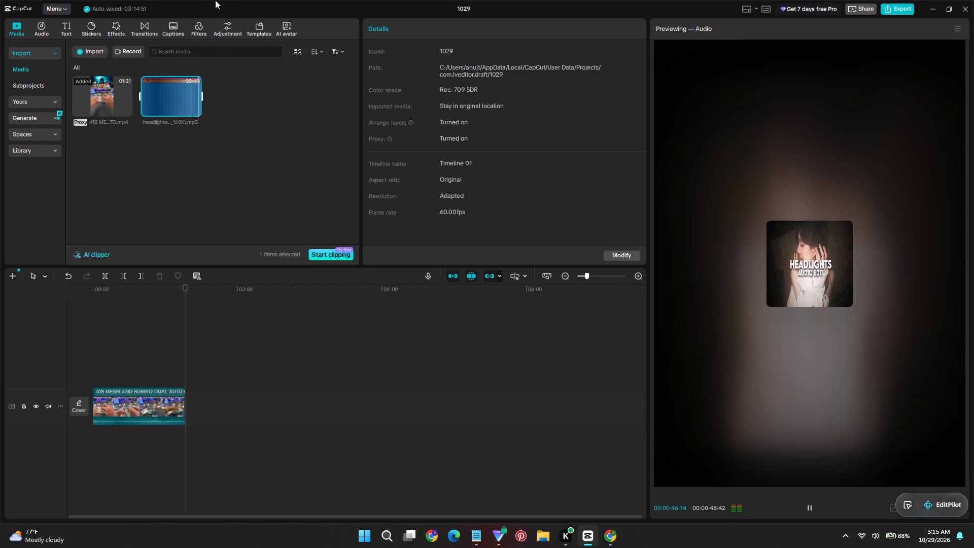
Add the headlights track to the timeline beneath the video and align its start with the video's beginning.
{"action": "left_click", "coordinate": [194, 113]}
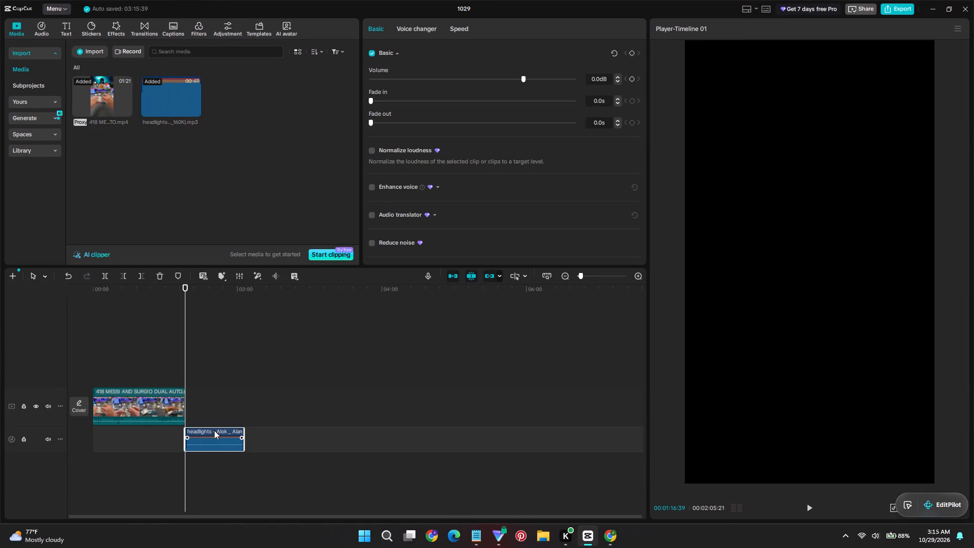
{"action": "left_click_drag", "start_coordinate": [215, 437], "coordinate": [47, 439]}
Lower the headlights track's volume to about -13 dB.
{"action": "scroll", "coordinate": [136, 410], "scroll_direction": "up", "scroll_amount": 19, "text": "ctrl"}
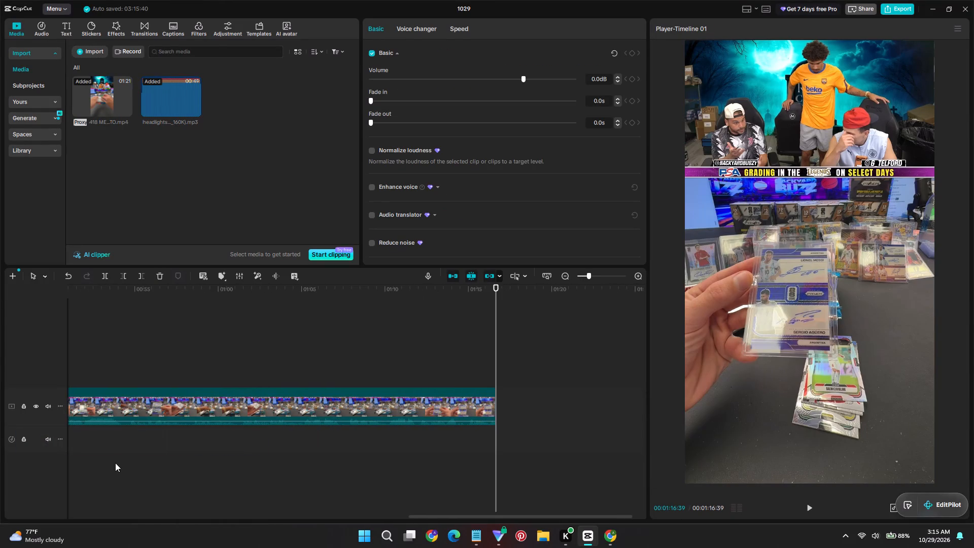
{"action": "scroll", "coordinate": [144, 470], "scroll_direction": "up", "scroll_amount": 4, "text": "ctrl"}
{"action": "left_click_drag", "start_coordinate": [511, 517], "coordinate": [0, 471]}
{"action": "left_click", "coordinate": [226, 439]}
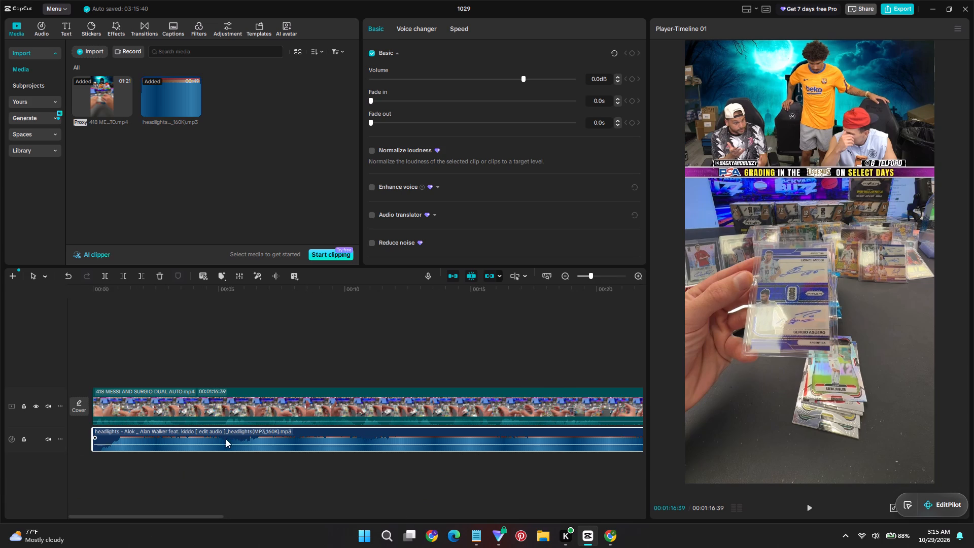
{"action": "left_click_drag", "start_coordinate": [493, 78], "coordinate": [483, 78]}
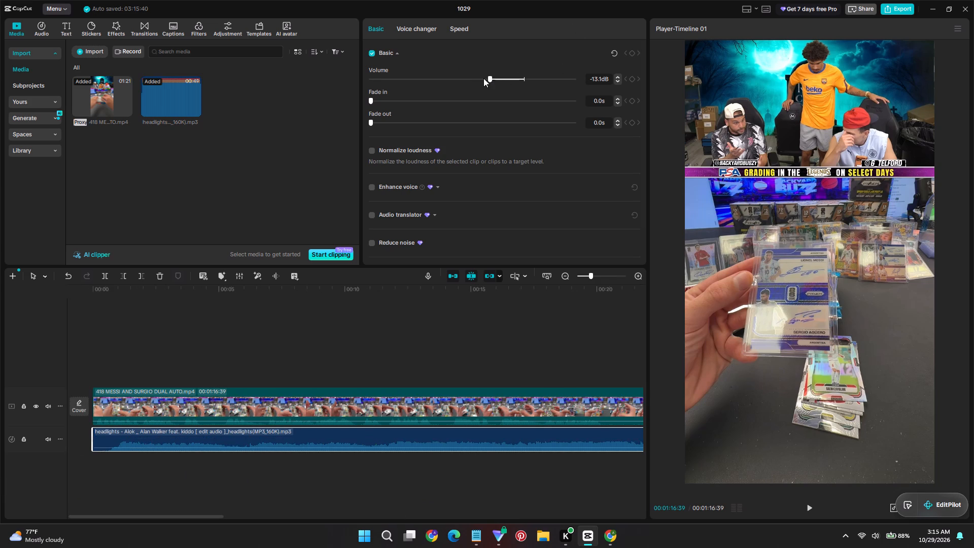
{"action": "left_click_drag", "start_coordinate": [483, 78], "coordinate": [488, 81]}
Play the video from its beginning to check the quieter headlights music, restarting playback from the start once.
{"action": "left_click", "coordinate": [110, 343]}
{"action": "key", "text": "space"}
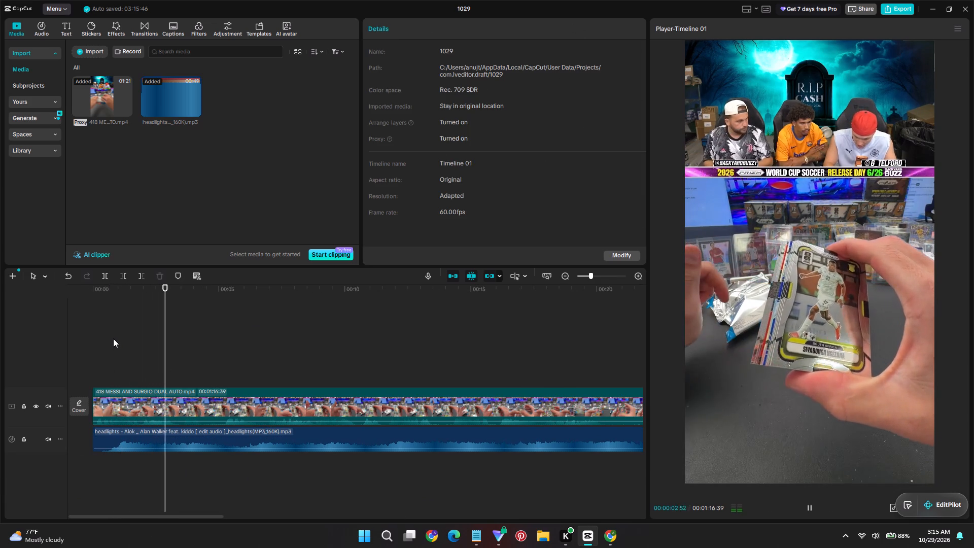
{"action": "left_click", "coordinate": [104, 337]}
{"action": "left_click_drag", "start_coordinate": [103, 338], "coordinate": [87, 338]}
{"action": "key", "text": "space"}
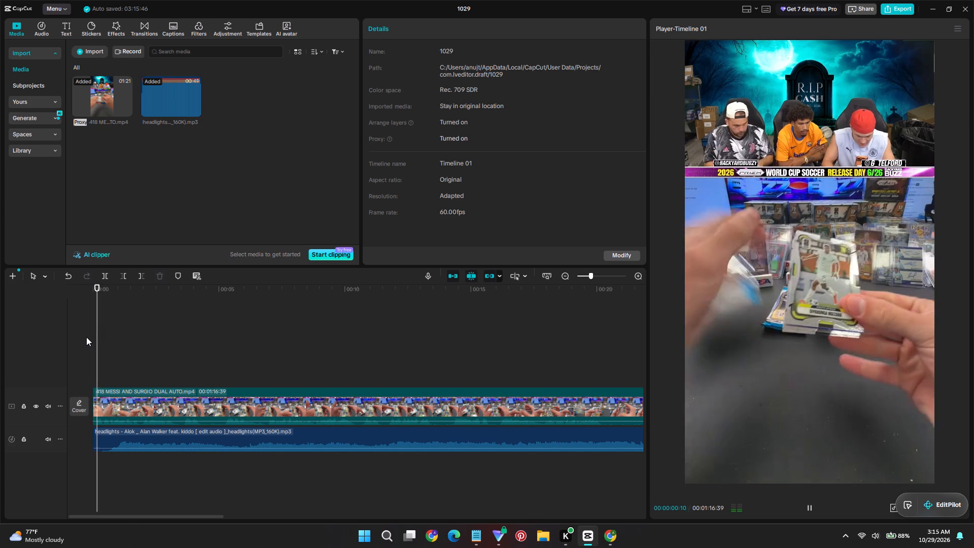
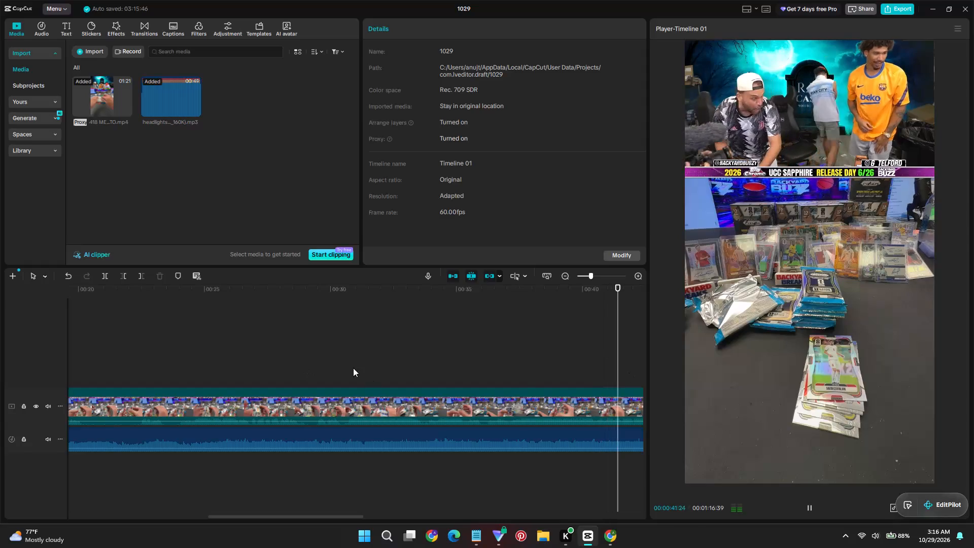
Play the footage from about 34 seconds and split the video at 00:00:35:54.
{"action": "left_click", "coordinate": [360, 368]}
{"action": "key", "text": "space"}
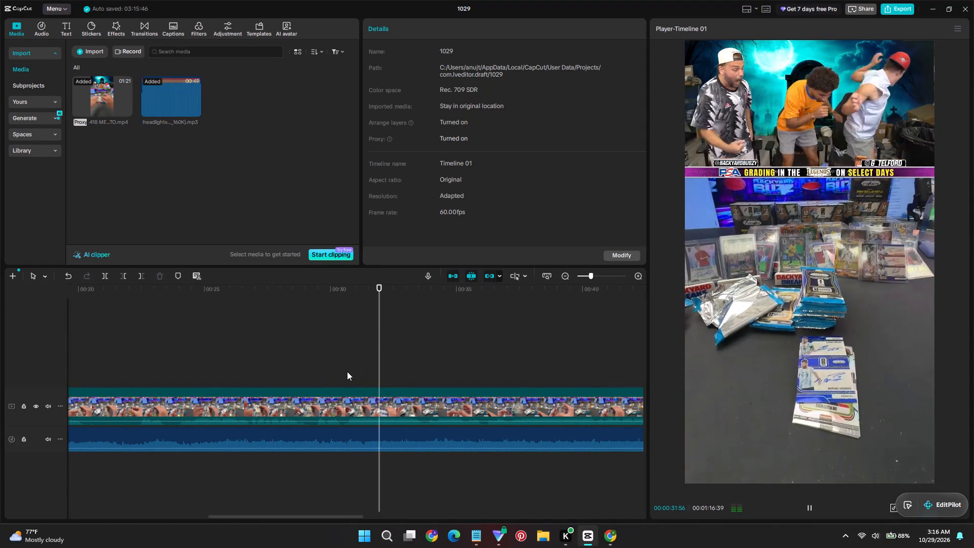
{"action": "scroll", "coordinate": [448, 392], "scroll_direction": "down", "scroll_amount": 4, "text": "ctrl"}
{"action": "left_click", "coordinate": [426, 374]}
{"action": "key", "text": "space"}
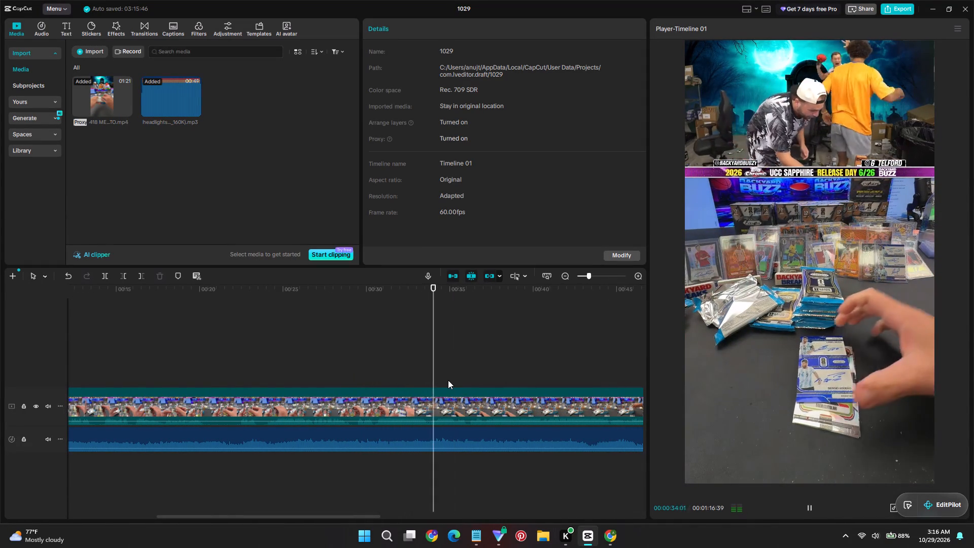
{"action": "key", "text": "space"}
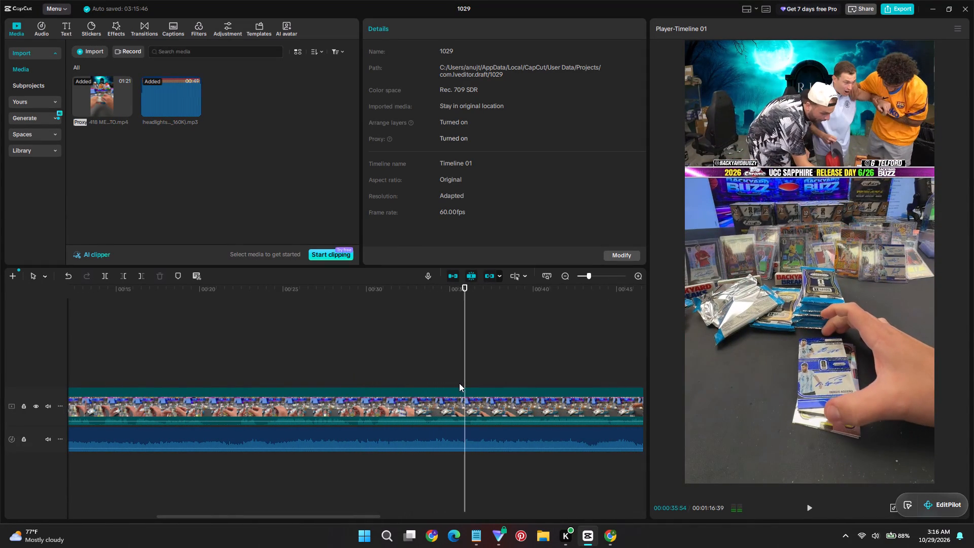
{"action": "left_click", "coordinate": [468, 406]}
{"action": "key", "text": "ctrl+b"}
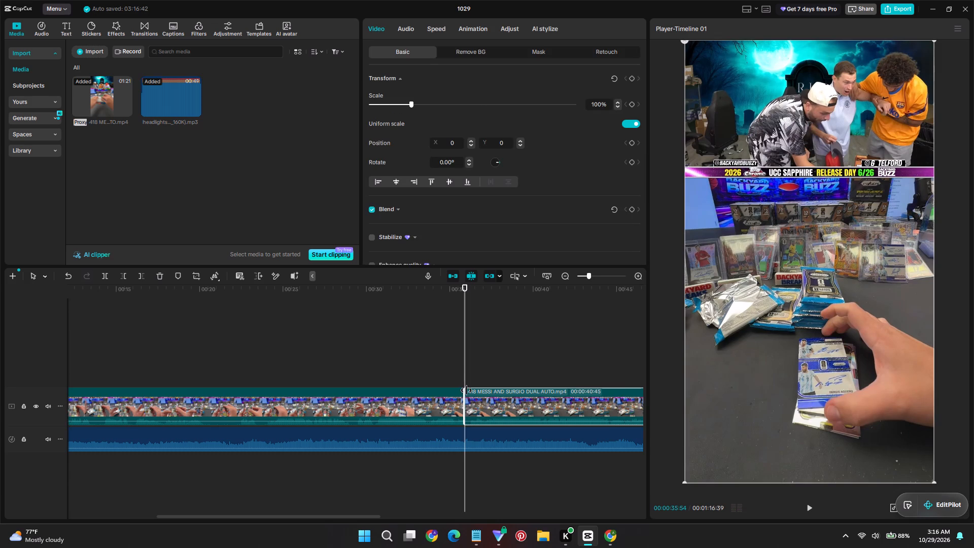
Find the resume point near 56 seconds and remove the footage between the split and 00:00:56:11.
{"action": "scroll", "coordinate": [466, 390], "scroll_direction": "down", "scroll_amount": 6, "text": "ctrl"}
{"action": "left_click", "coordinate": [501, 372]}
{"action": "key", "text": "space"}
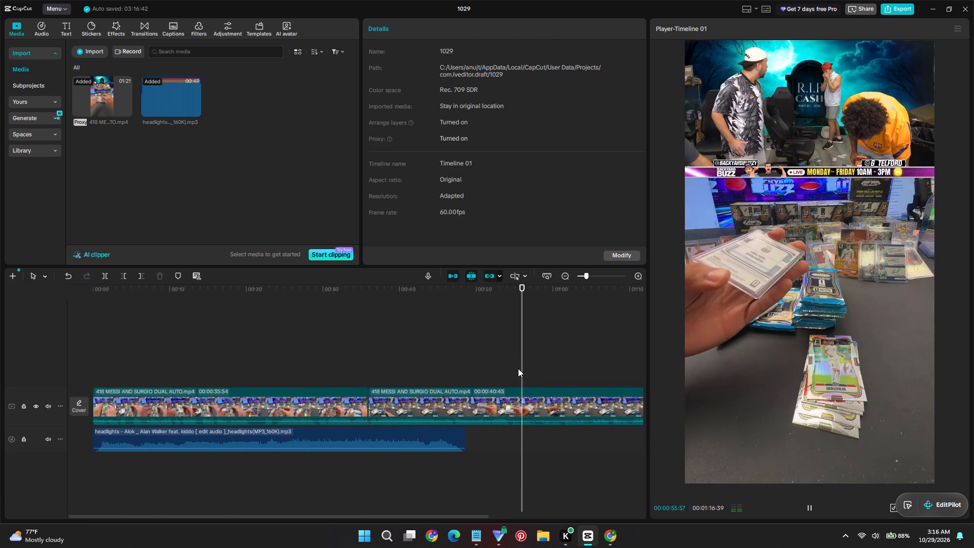
{"action": "scroll", "coordinate": [540, 409], "scroll_direction": "up", "scroll_amount": 6, "text": "ctrl"}
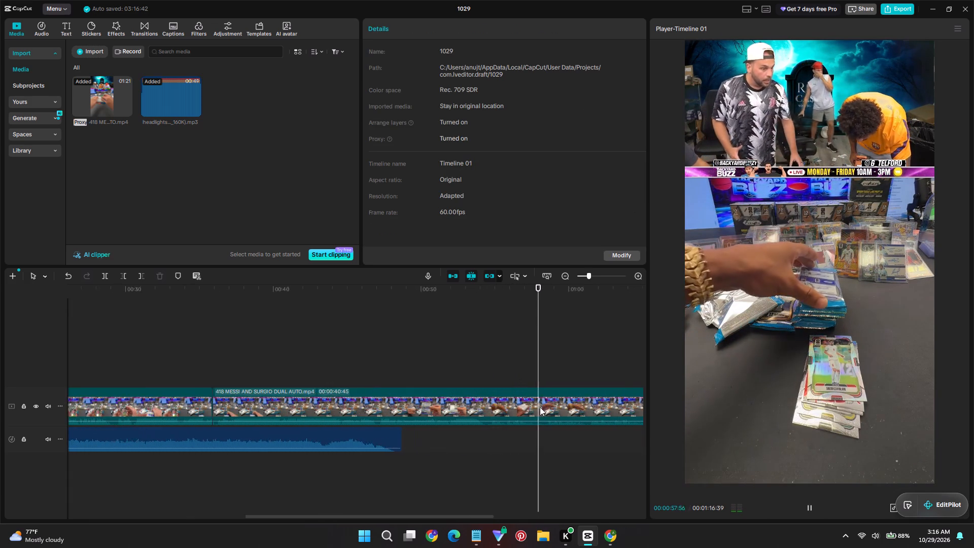
{"action": "scroll", "coordinate": [540, 407], "scroll_direction": "up", "scroll_amount": 6, "text": "ctrl"}
{"action": "left_click", "coordinate": [489, 378]}
{"action": "key", "text": "space"}
{"action": "left_click", "coordinate": [476, 376]}
{"action": "left_click_drag", "start_coordinate": [476, 376], "coordinate": [481, 379]}
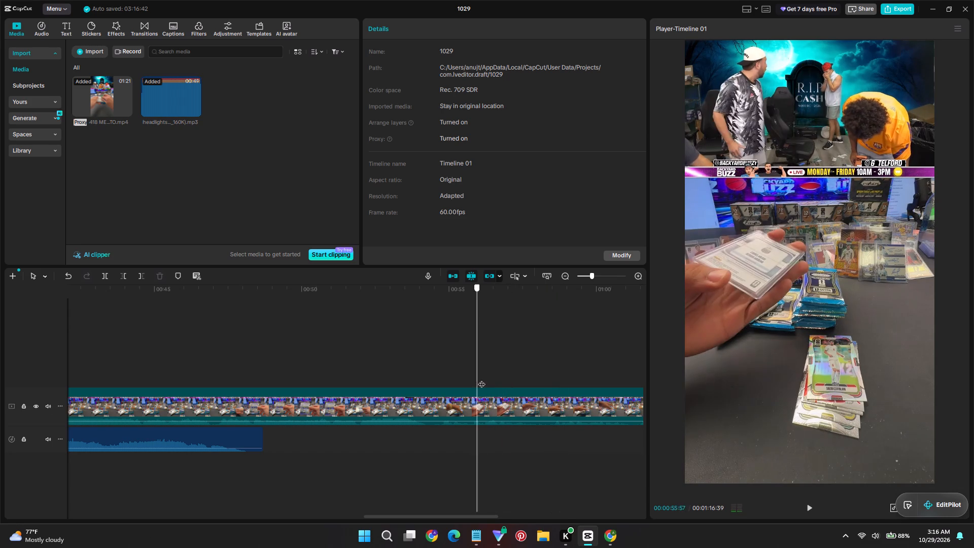
{"action": "left_click_drag", "start_coordinate": [481, 379], "coordinate": [483, 381]}
{"action": "key", "text": "space"}
{"action": "double_click", "coordinate": [483, 381]}
{"action": "scroll", "coordinate": [485, 393], "scroll_direction": "up", "scroll_amount": 3, "text": "ctrl"}
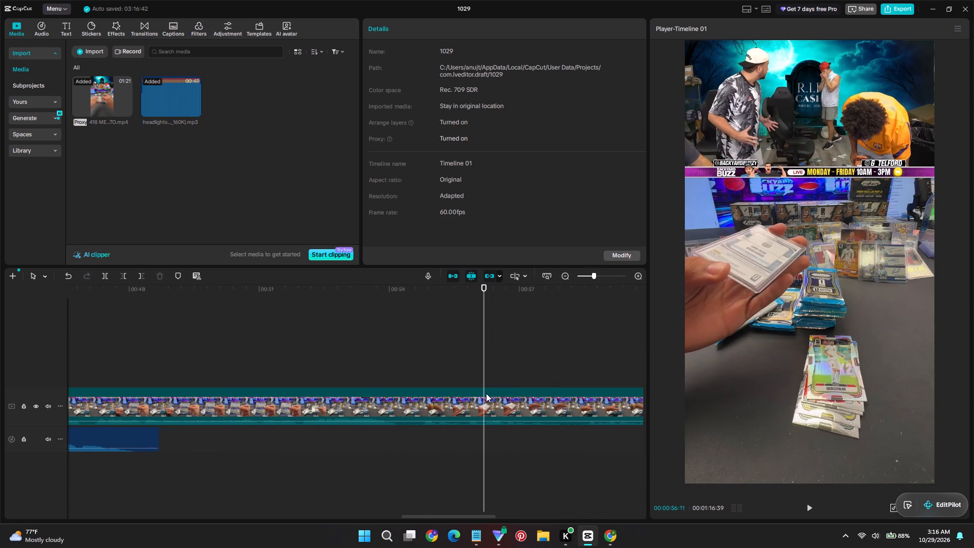
{"action": "scroll", "coordinate": [486, 393], "scroll_direction": "up", "scroll_amount": 7, "text": "ctrl"}
{"action": "left_click", "coordinate": [482, 415]}
{"action": "key", "text": "q"}
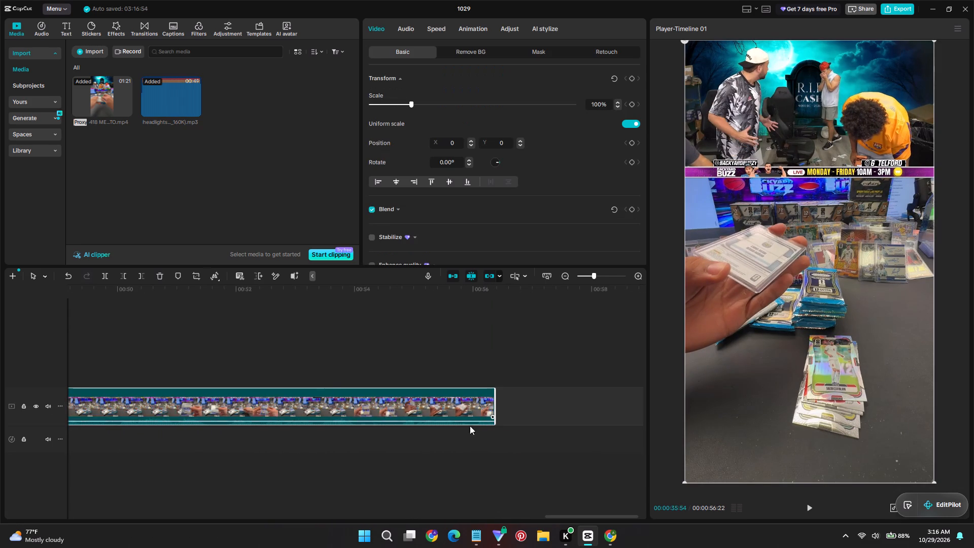
Mute the headlights music track and split the second video clip at 00:00:40:48.
{"action": "scroll", "coordinate": [415, 438], "scroll_direction": "down", "scroll_amount": 19, "text": "ctrl"}
{"action": "key", "text": "space"}
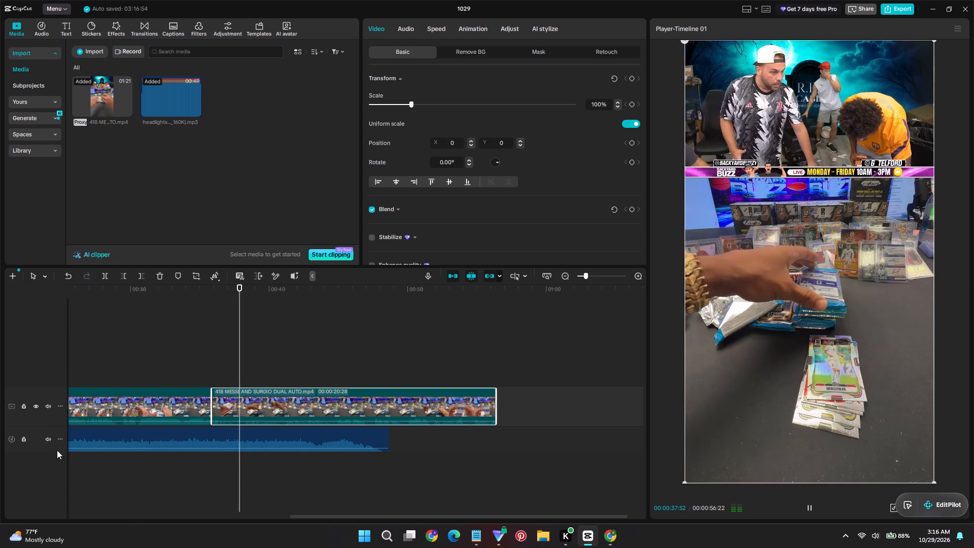
{"action": "left_click", "coordinate": [50, 437]}
{"action": "key", "text": "space"}
{"action": "key", "text": "space"}
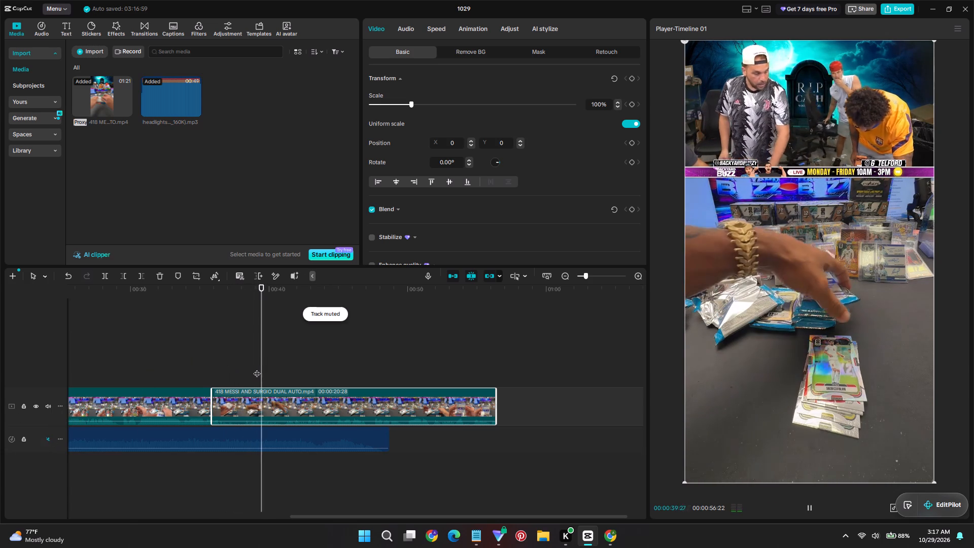
{"action": "key", "text": "space"}
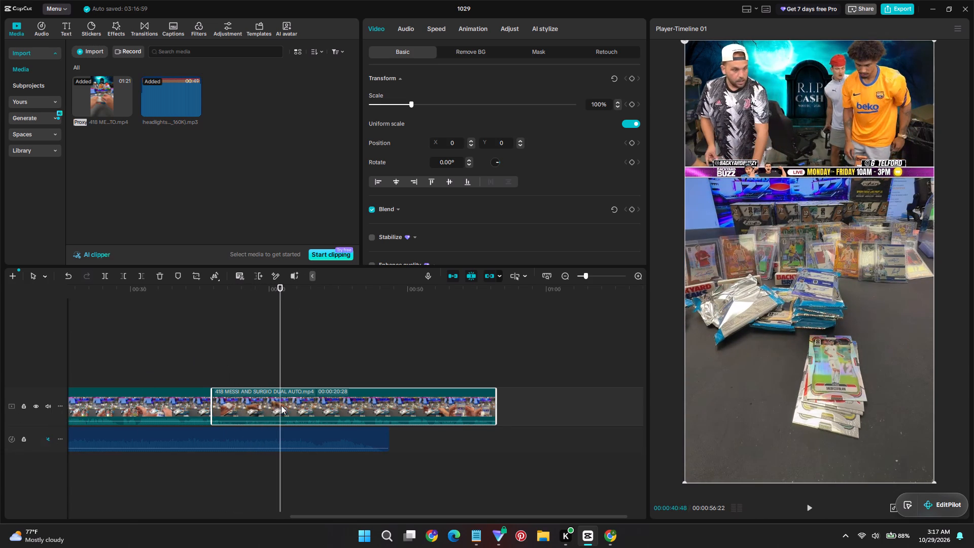
{"action": "key", "text": "ctrl+b"}
Review the last clip's footage from about 41 to 51 seconds, enlarging the preview to examine the cards.
{"action": "left_click", "coordinate": [301, 367]}
{"action": "key", "text": "space"}
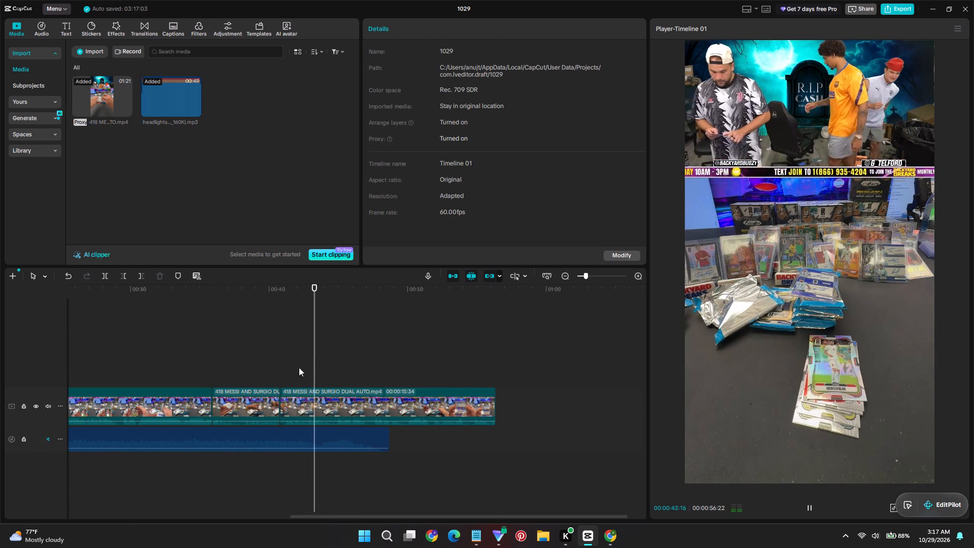
{"action": "left_click", "coordinate": [282, 363]}
{"action": "key", "text": "space"}
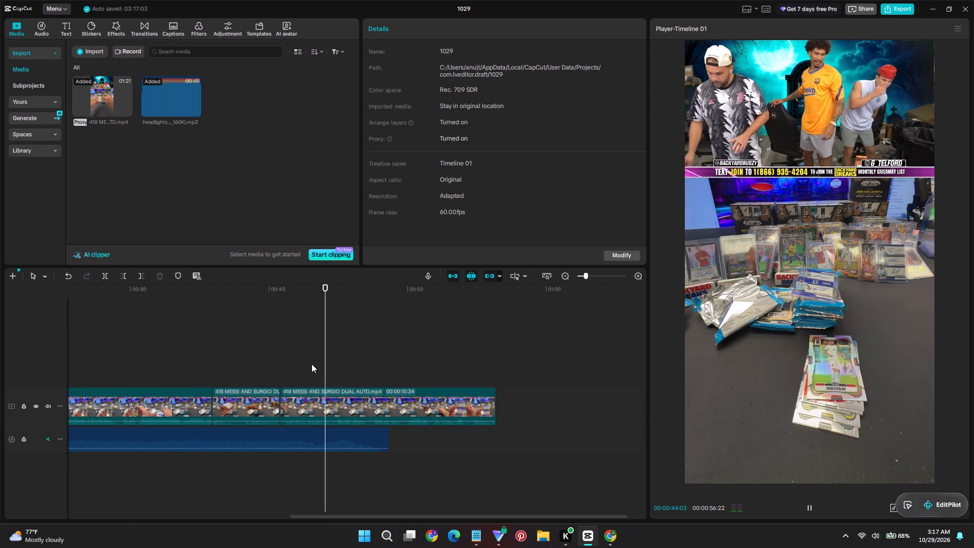
{"action": "left_click", "coordinate": [292, 359]}
{"action": "key", "text": "space"}
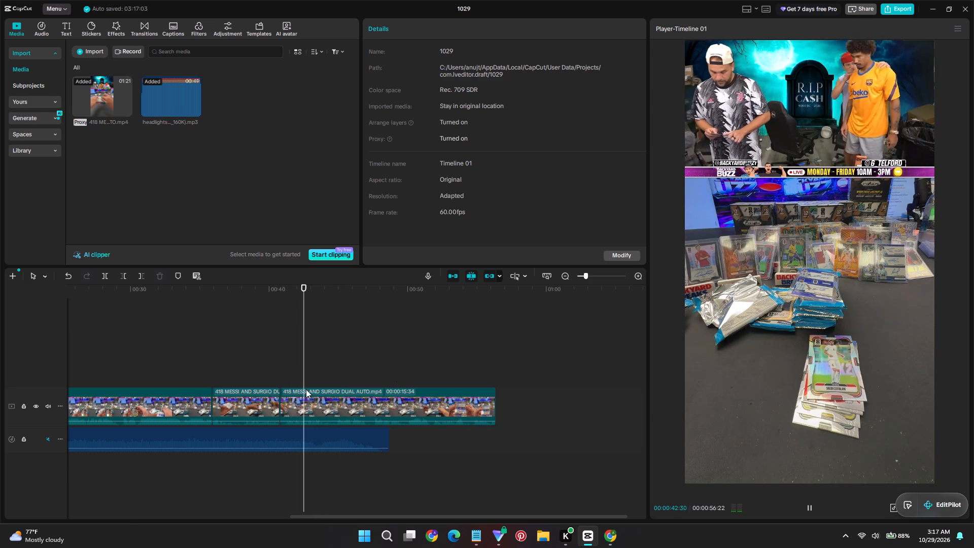
{"action": "scroll", "coordinate": [845, 159], "scroll_direction": "up", "scroll_amount": 4, "text": "ctrl"}
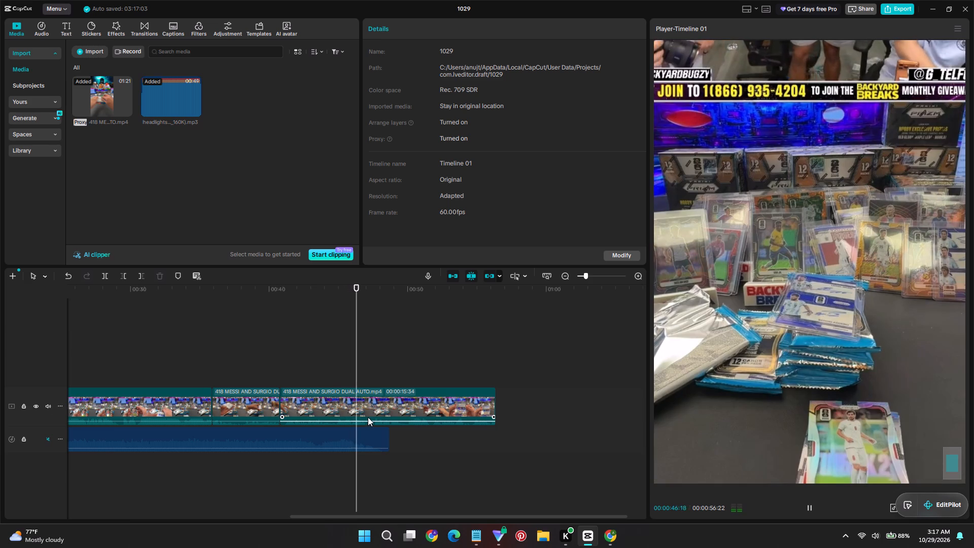
{"action": "key", "text": "space"}
{"action": "key", "text": "space"}
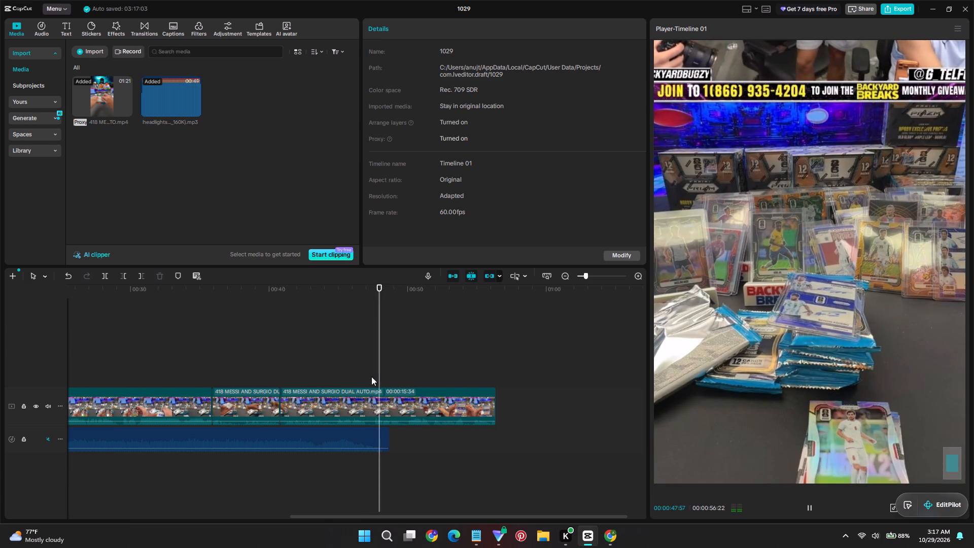
{"action": "scroll", "coordinate": [458, 379], "scroll_direction": "down", "scroll_amount": 12, "text": "ctrl"}
{"action": "scroll", "coordinate": [741, 354], "scroll_direction": "down", "scroll_amount": 4}
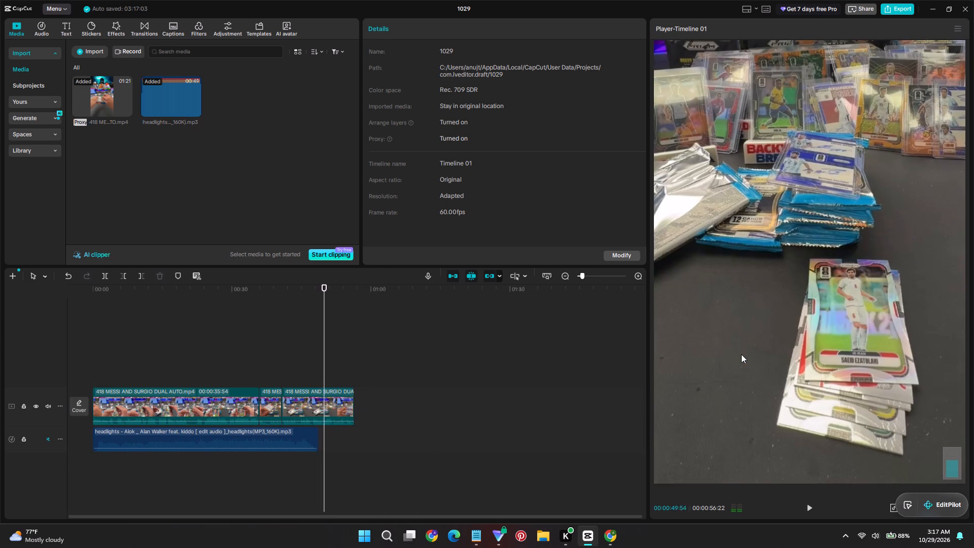
{"action": "scroll", "coordinate": [741, 354], "scroll_direction": "up", "scroll_amount": 10}
{"action": "scroll", "coordinate": [746, 318], "scroll_direction": "down", "scroll_amount": 4, "text": "ctrl"}
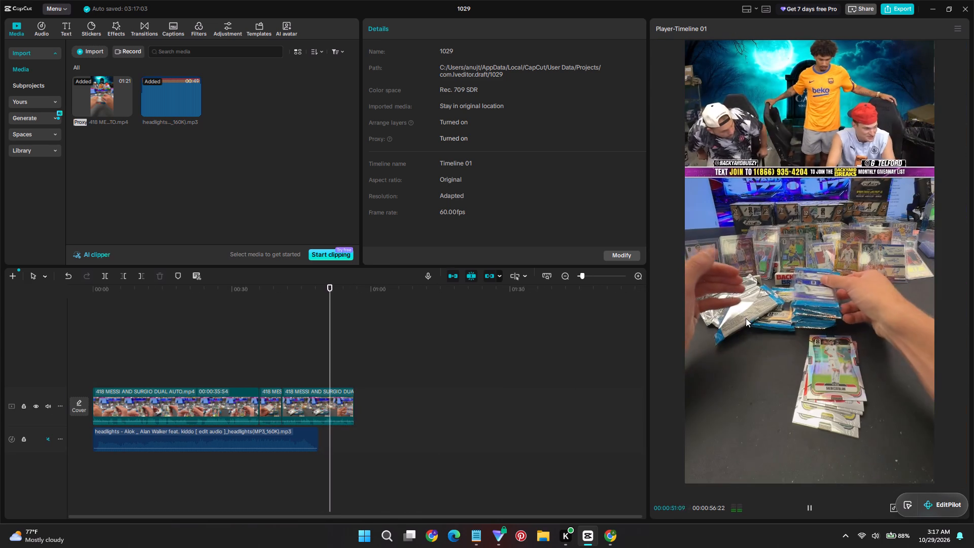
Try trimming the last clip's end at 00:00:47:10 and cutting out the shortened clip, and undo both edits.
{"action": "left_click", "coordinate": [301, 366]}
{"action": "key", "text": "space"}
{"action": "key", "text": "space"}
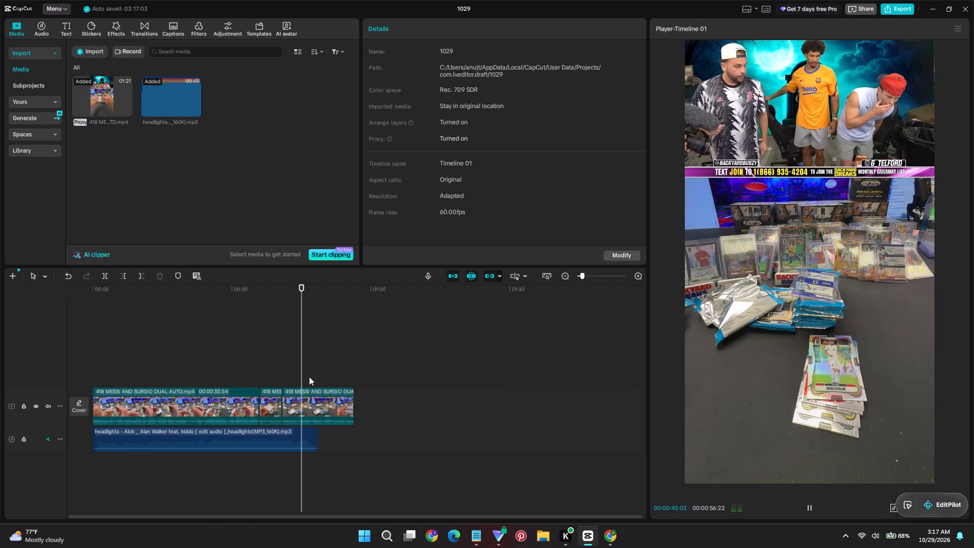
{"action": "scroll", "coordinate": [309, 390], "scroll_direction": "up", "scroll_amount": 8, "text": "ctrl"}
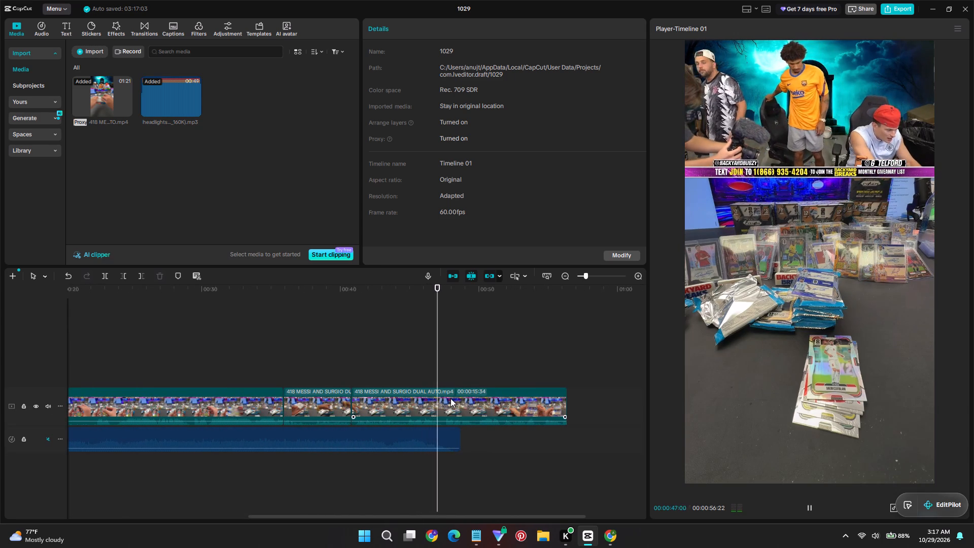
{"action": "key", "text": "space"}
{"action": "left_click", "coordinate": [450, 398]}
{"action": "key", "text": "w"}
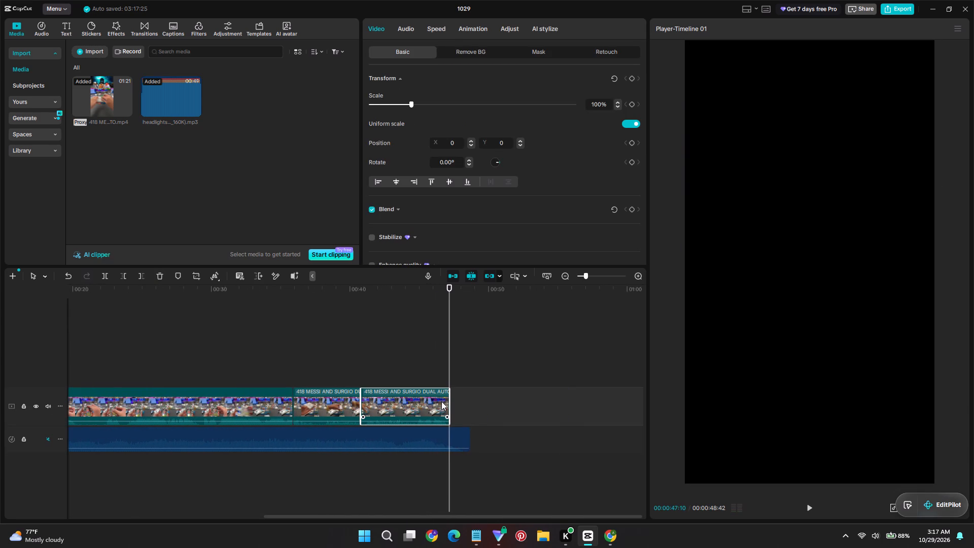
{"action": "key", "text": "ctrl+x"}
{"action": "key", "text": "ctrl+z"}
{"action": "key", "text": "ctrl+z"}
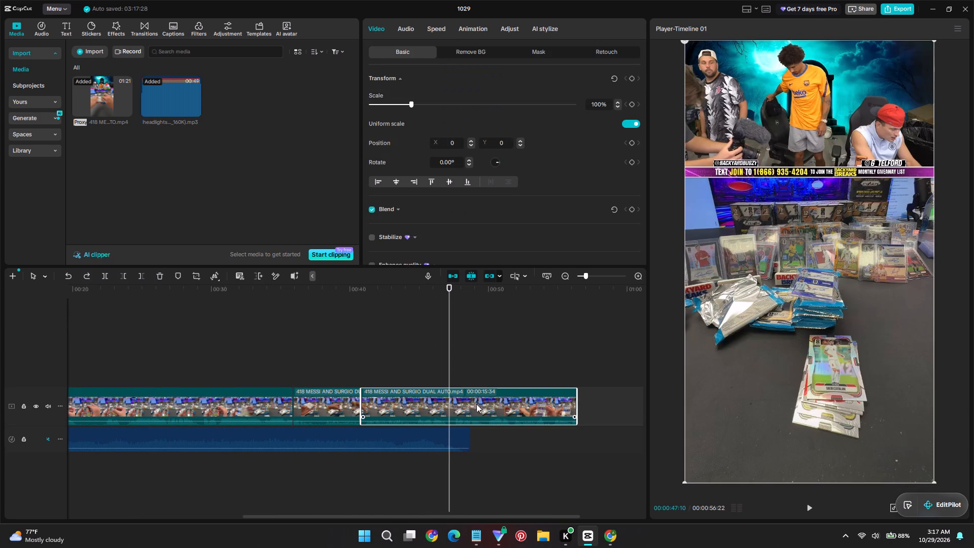
Replay from about 46 seconds and split the last video clip at 00:00:47:18.
{"action": "left_click", "coordinate": [549, 366]}
{"action": "left_click", "coordinate": [442, 354]}
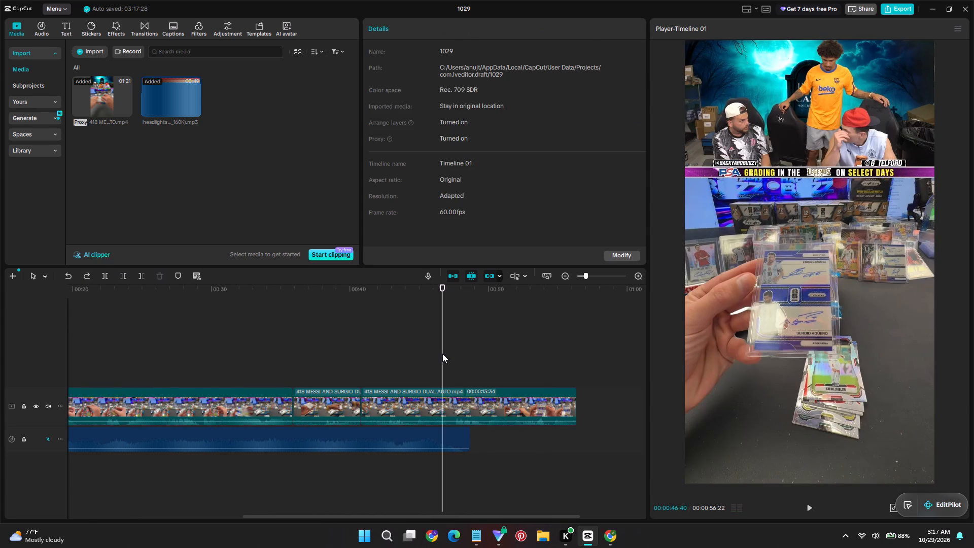
{"action": "key", "text": "space"}
{"action": "key", "text": "space"}
{"action": "key", "text": "ctrl+b"}
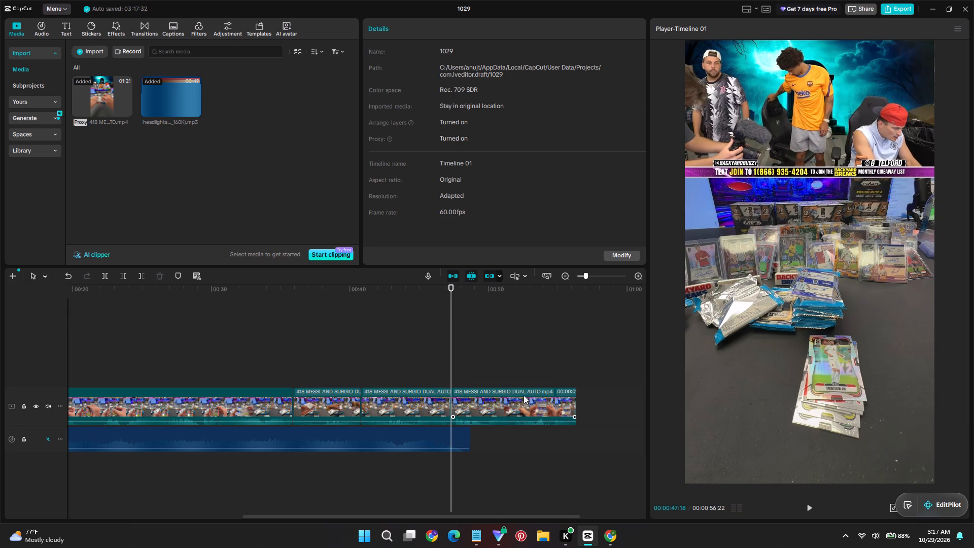
Insert a freeze frame at 00:00:53:11, where both hands hold the Messi and Aguero dual autograph card.
{"action": "left_click", "coordinate": [524, 364]}
{"action": "key", "text": "space"}
{"action": "left_click", "coordinate": [535, 356]}
{"action": "left_click", "coordinate": [535, 359]}
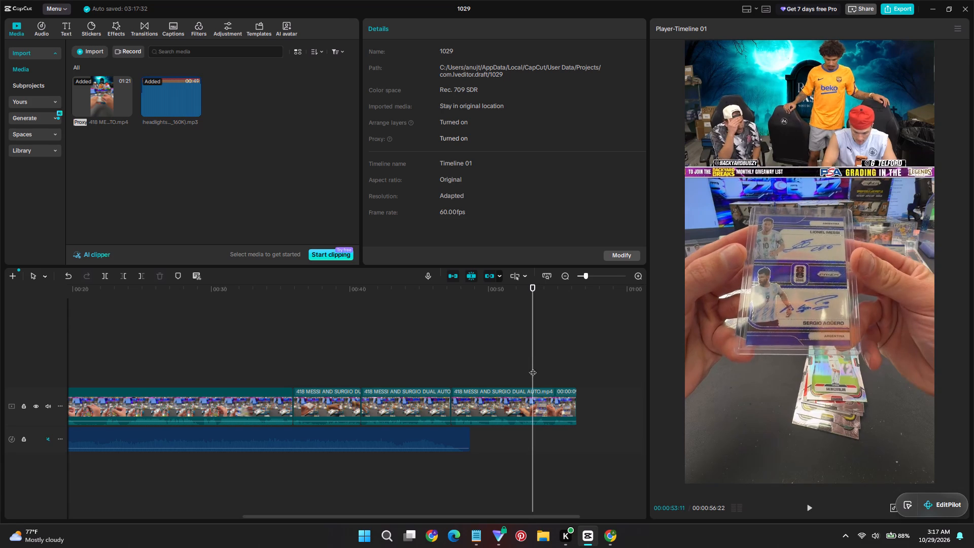
{"action": "left_click", "coordinate": [535, 409]}
{"action": "left_click", "coordinate": [313, 279]}
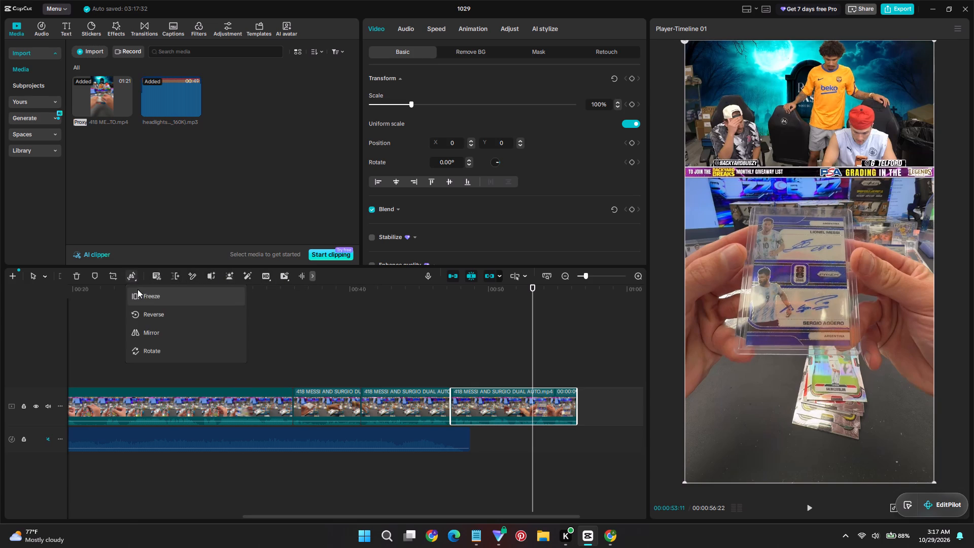
{"action": "left_click", "coordinate": [147, 299]}
Delete the video clips directly before and after the freeze frame so the video ends on it.
{"action": "left_click", "coordinate": [489, 409]}
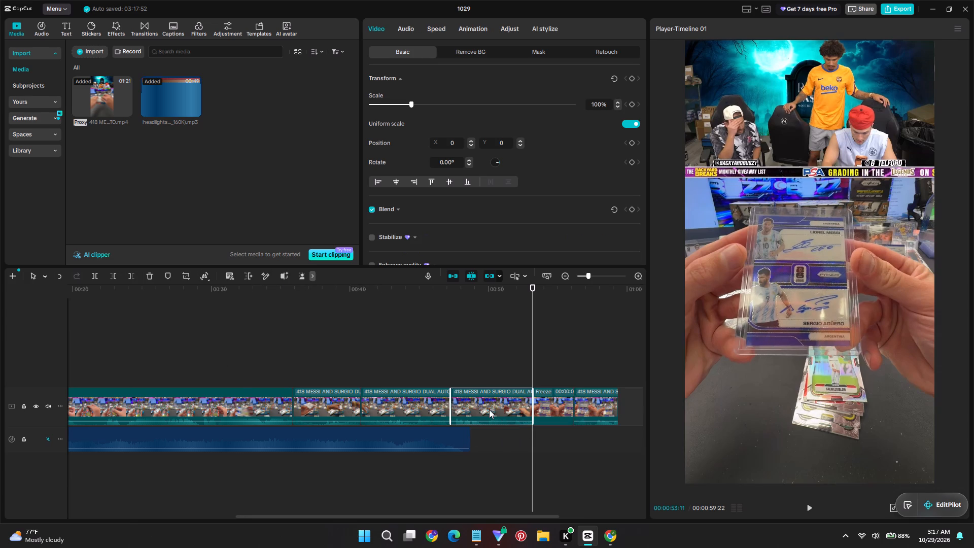
{"action": "key", "text": "Delete"}
{"action": "left_click", "coordinate": [506, 400]}
{"action": "key", "text": "Delete"}
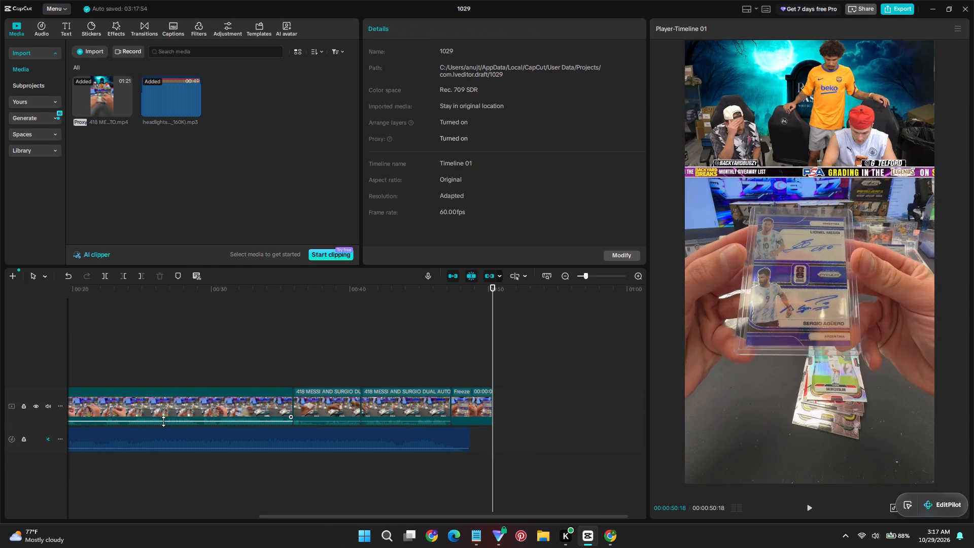
Unmute the headlights track and lower its volume to -17.3 dB.
{"action": "scroll", "coordinate": [240, 413], "scroll_direction": "down", "scroll_amount": 5, "text": "ctrl"}
{"action": "left_click", "coordinate": [336, 443]}
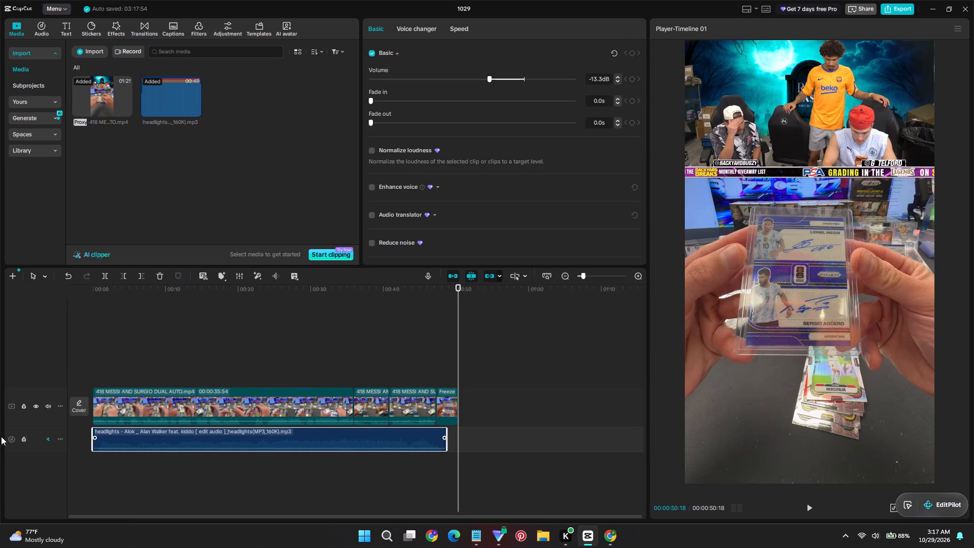
{"action": "left_click", "coordinate": [49, 440]}
{"action": "left_click", "coordinate": [477, 78]}
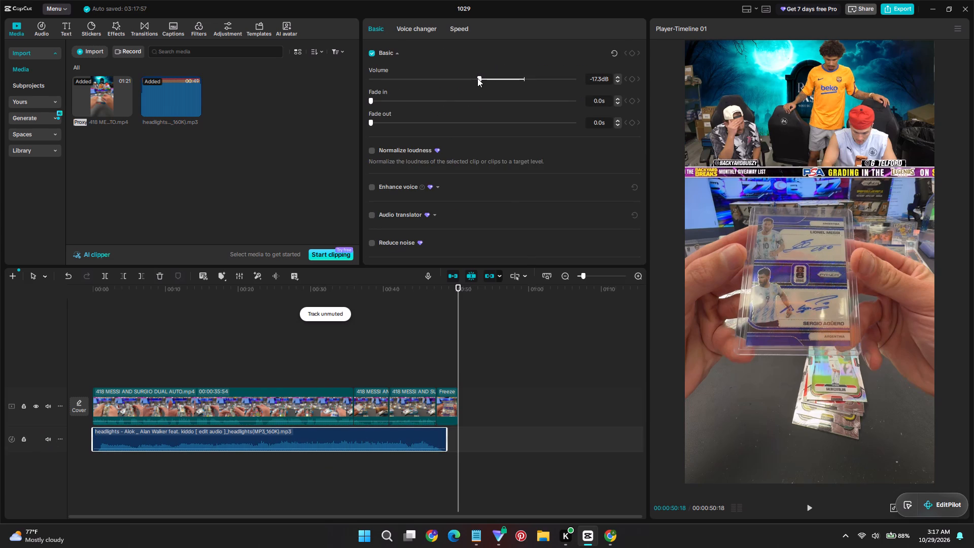
Play the opening of the video to check the quieter headlights music, and park the playhead at 00:00:00:39.
{"action": "left_click_drag", "start_coordinate": [109, 290], "coordinate": [59, 291]}
{"action": "key", "text": "space"}
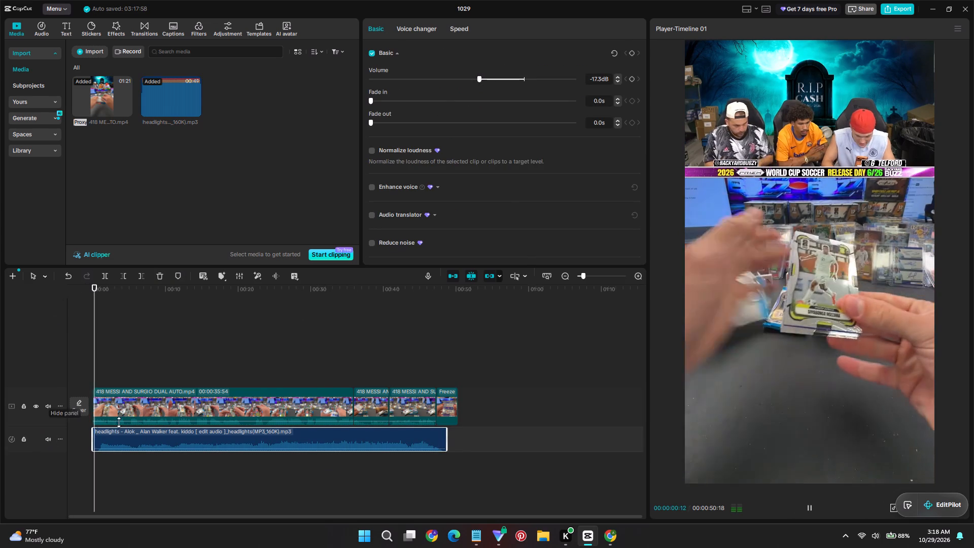
{"action": "left_click_drag", "start_coordinate": [340, 515], "coordinate": [220, 504]}
{"action": "scroll", "coordinate": [104, 458], "scroll_direction": "up", "scroll_amount": 3, "text": "ctrl"}
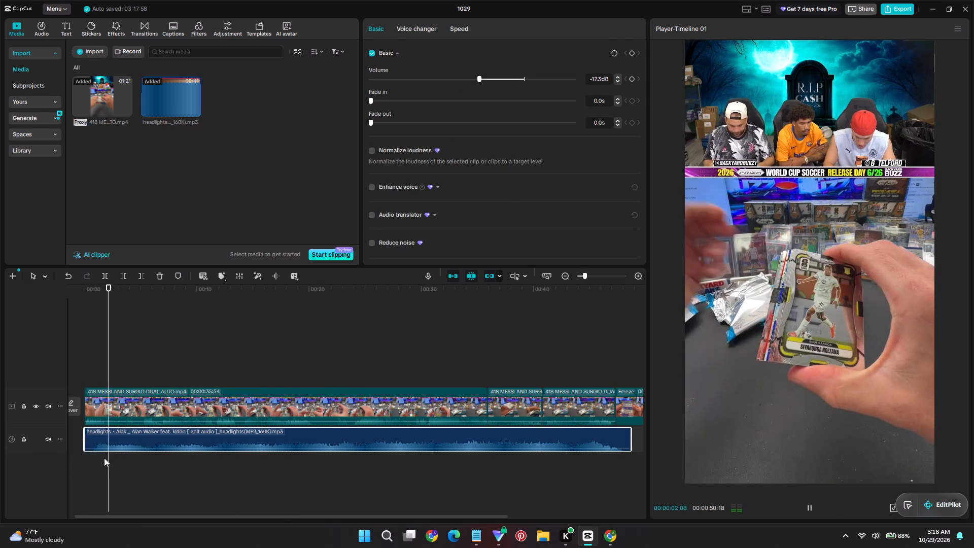
{"action": "scroll", "coordinate": [113, 461], "scroll_direction": "up", "scroll_amount": 8, "text": "ctrl"}
{"action": "left_click_drag", "start_coordinate": [156, 513], "coordinate": [151, 513]}
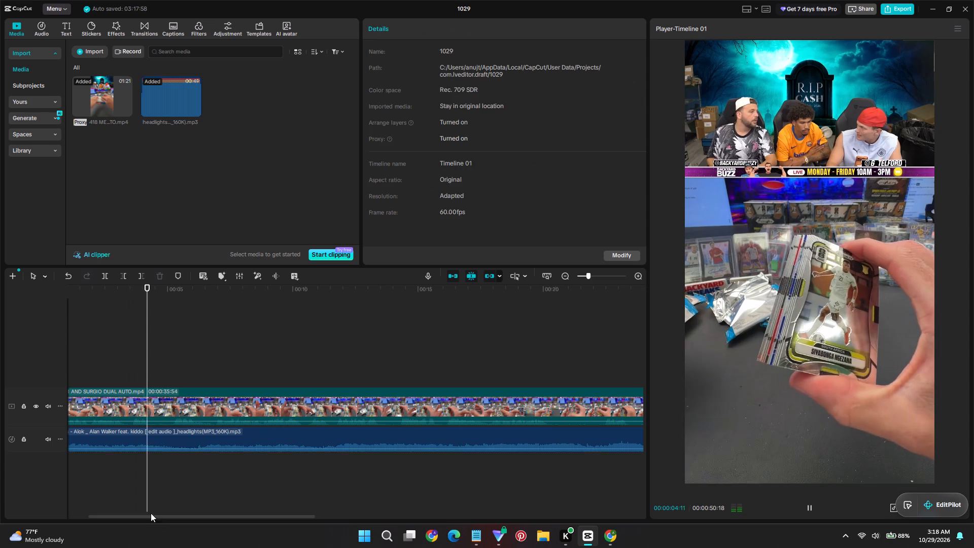
{"action": "left_click_drag", "start_coordinate": [151, 513], "coordinate": [20, 499]}
{"action": "left_click", "coordinate": [109, 467]}
{"action": "key", "text": "space"}
{"action": "double_click", "coordinate": [109, 466]}
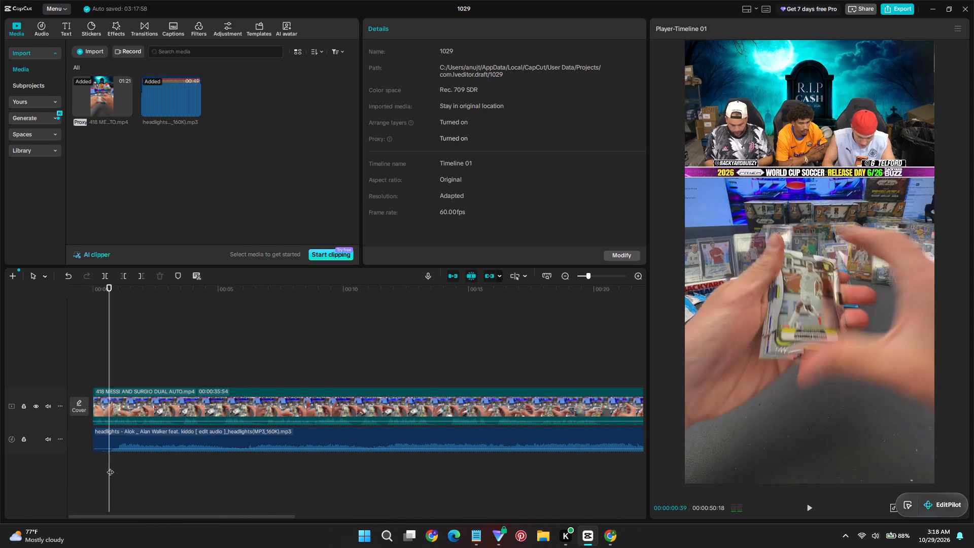
Trim the start of the headlights audio track up to 00:00:00:39 and move it back to the timeline's beginning.
{"action": "left_click", "coordinate": [118, 445]}
{"action": "key", "text": "q"}
{"action": "left_click_drag", "start_coordinate": [143, 438], "coordinate": [55, 437]}
Play from the beginning to find the first cut point and split the video clip at 00:00:03:27.
{"action": "left_click_drag", "start_coordinate": [114, 286], "coordinate": [32, 284]}
{"action": "key", "text": "space"}
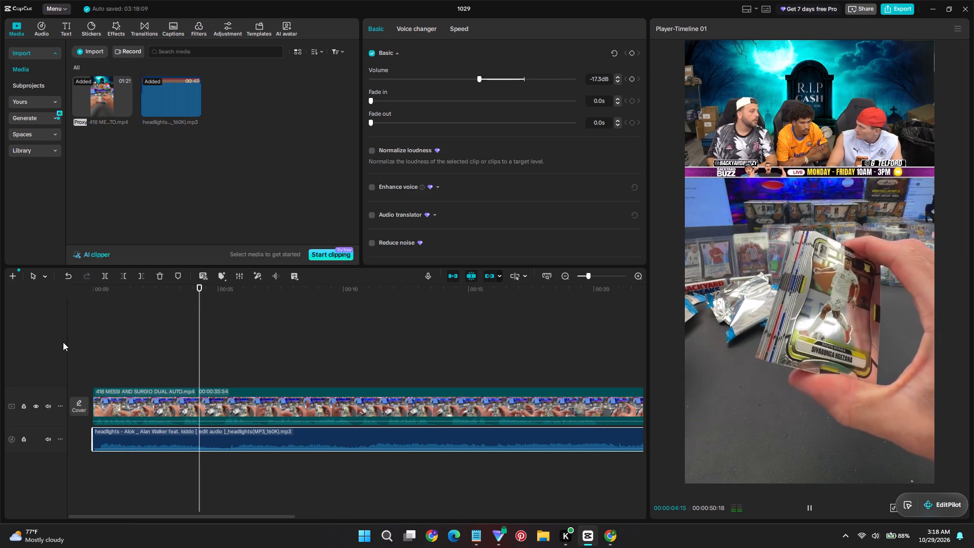
{"action": "scroll", "coordinate": [63, 342], "scroll_direction": "up", "scroll_amount": 1}
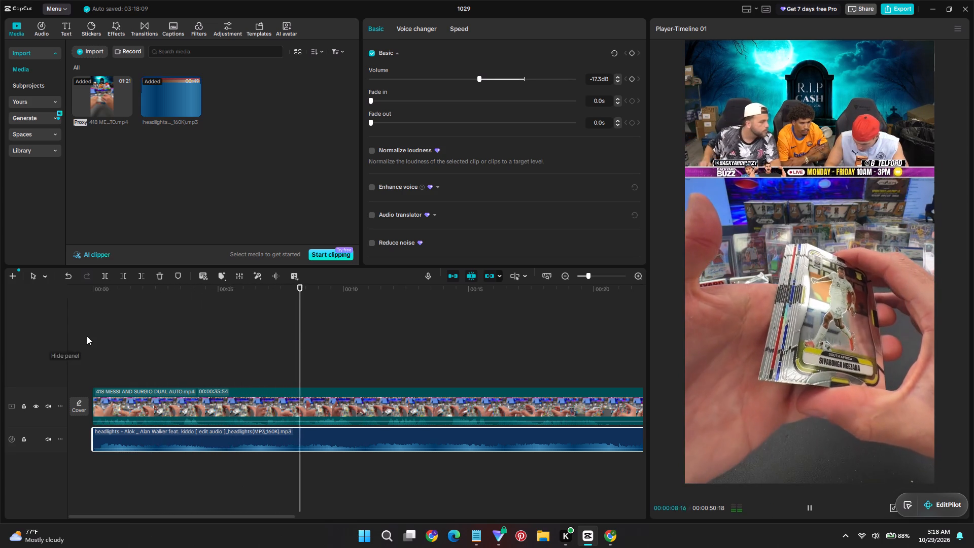
{"action": "left_click", "coordinate": [127, 346]}
{"action": "key", "text": "space"}
{"action": "scroll", "coordinate": [157, 409], "scroll_direction": "up", "scroll_amount": 8, "text": "ctrl"}
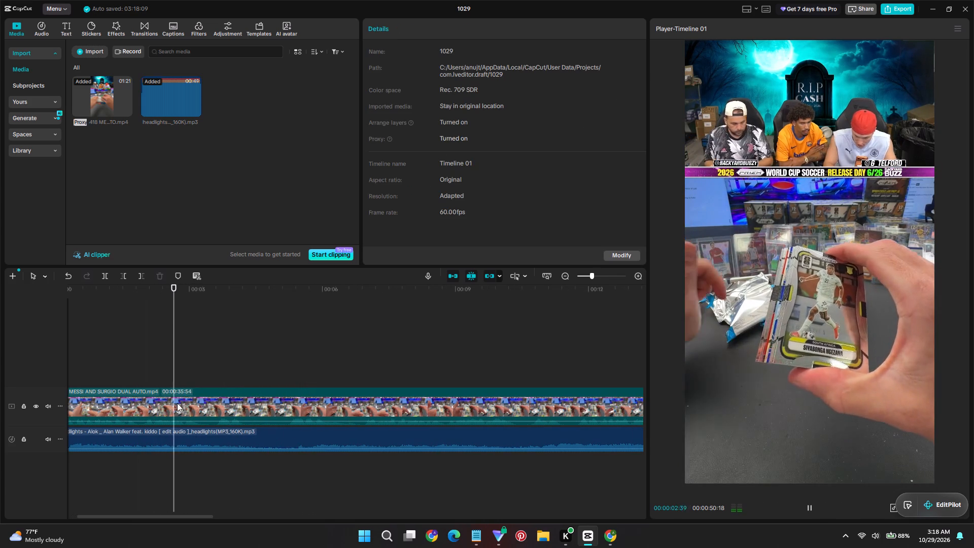
{"action": "key", "text": "space"}
{"action": "left_click", "coordinate": [217, 399]}
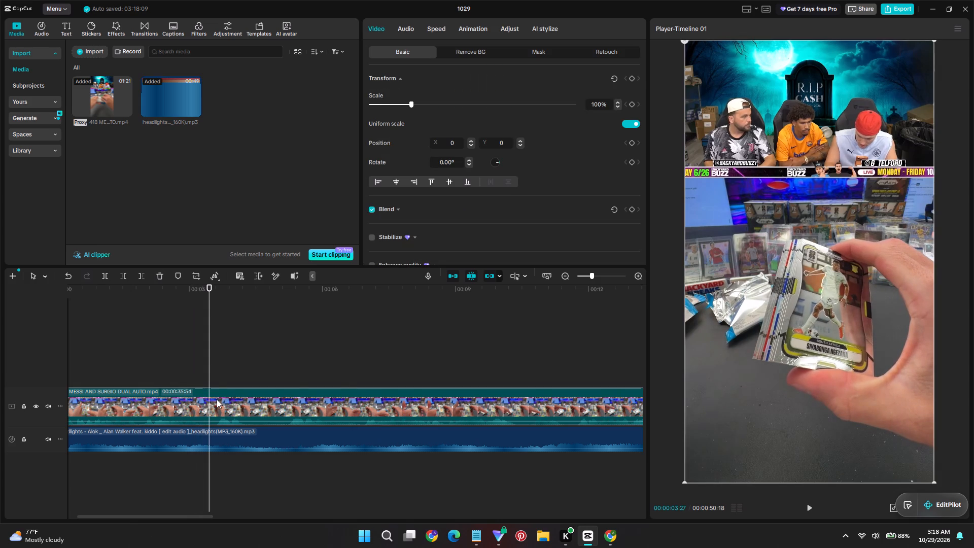
{"action": "key", "text": "ctrl+b"}
Trim the start of the clip after the 00:00:03:27 split up to 00:00:06:55, leaving no gap.
{"action": "left_click_drag", "start_coordinate": [203, 361], "coordinate": [250, 375]}
{"action": "left_click", "coordinate": [215, 362]}
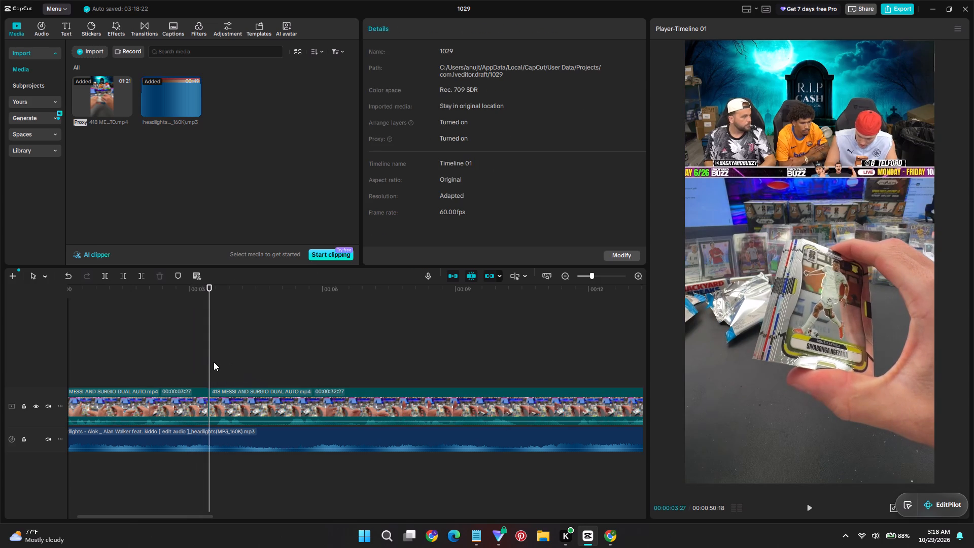
{"action": "left_click_drag", "start_coordinate": [212, 360], "coordinate": [280, 371]}
{"action": "key", "text": "space"}
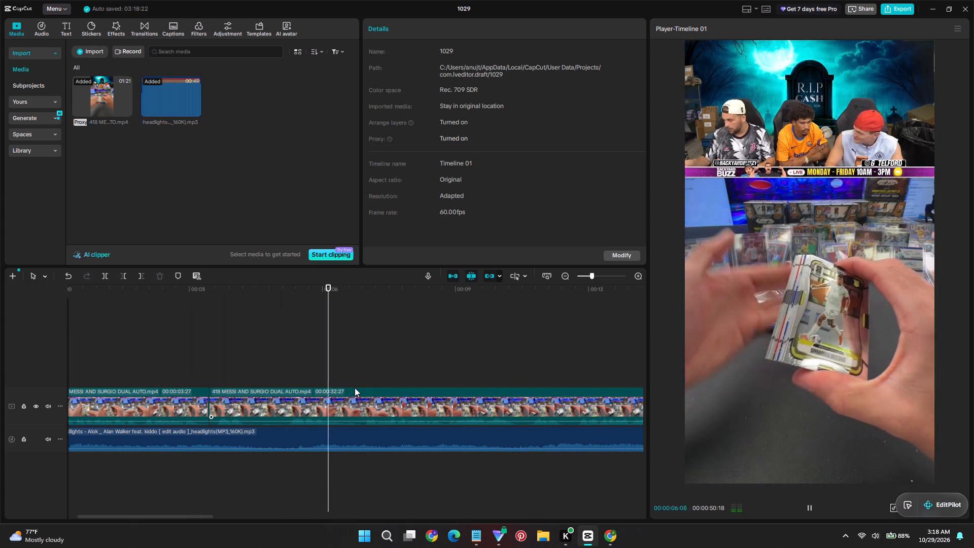
{"action": "scroll", "coordinate": [370, 398], "scroll_direction": "up", "scroll_amount": 7, "text": "ctrl"}
{"action": "key", "text": "space"}
{"action": "double_click", "coordinate": [363, 373]}
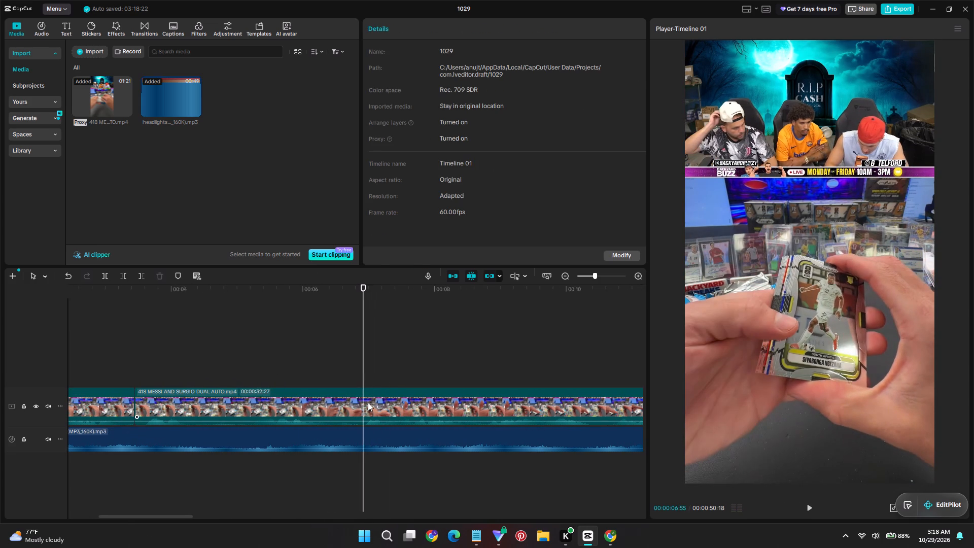
{"action": "left_click", "coordinate": [368, 403]}
{"action": "key", "text": "q"}
Play across the 00:00:03:27 cut and onward, and split the following video clip at 00:00:10:01.
{"action": "left_click", "coordinate": [114, 363]}
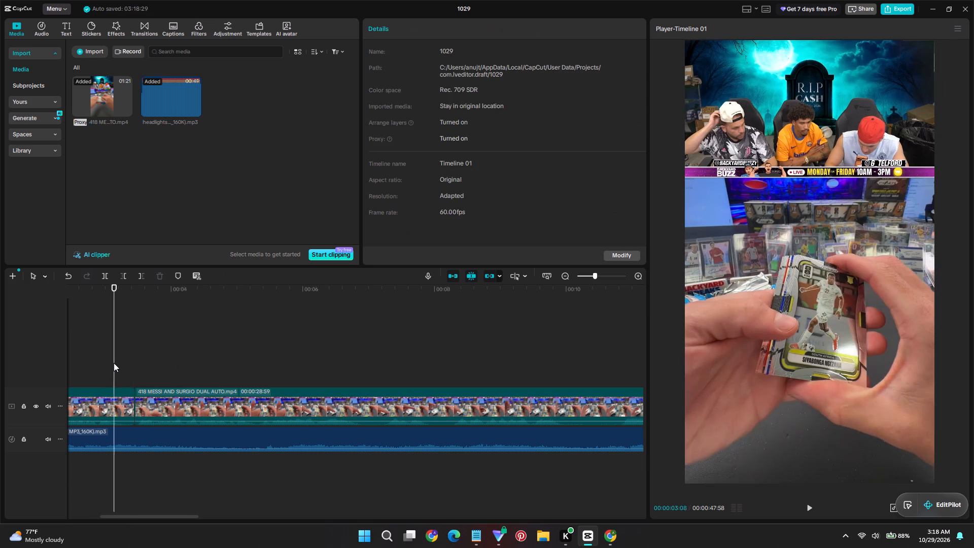
{"action": "key", "text": "space"}
{"action": "left_click", "coordinate": [111, 363]}
{"action": "key", "text": "space"}
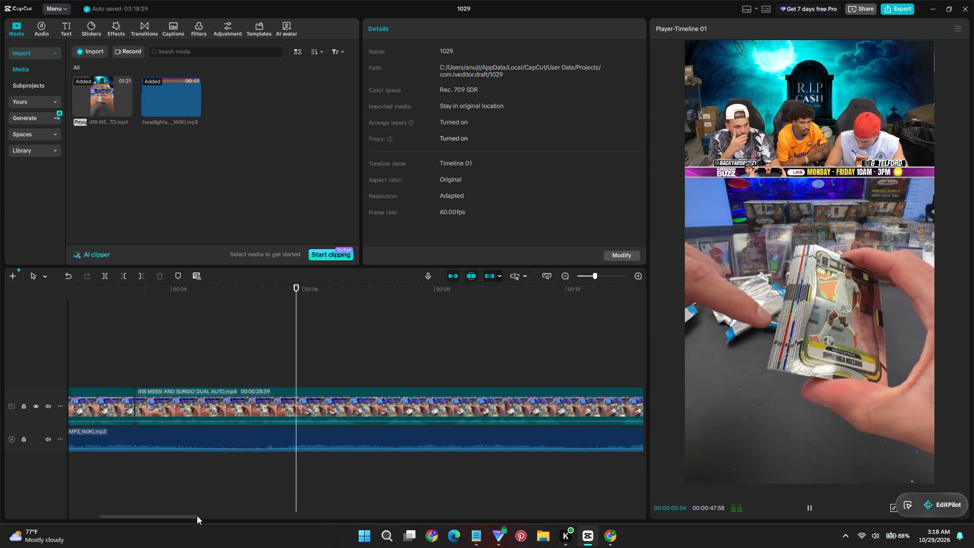
{"action": "left_click_drag", "start_coordinate": [173, 516], "coordinate": [208, 516]}
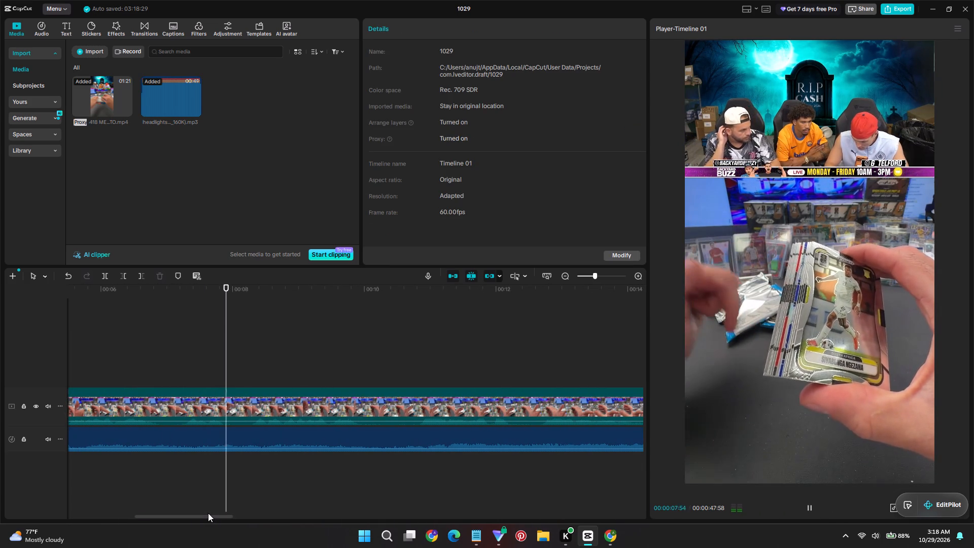
{"action": "scroll", "coordinate": [272, 460], "scroll_direction": "down", "scroll_amount": 7, "text": "ctrl"}
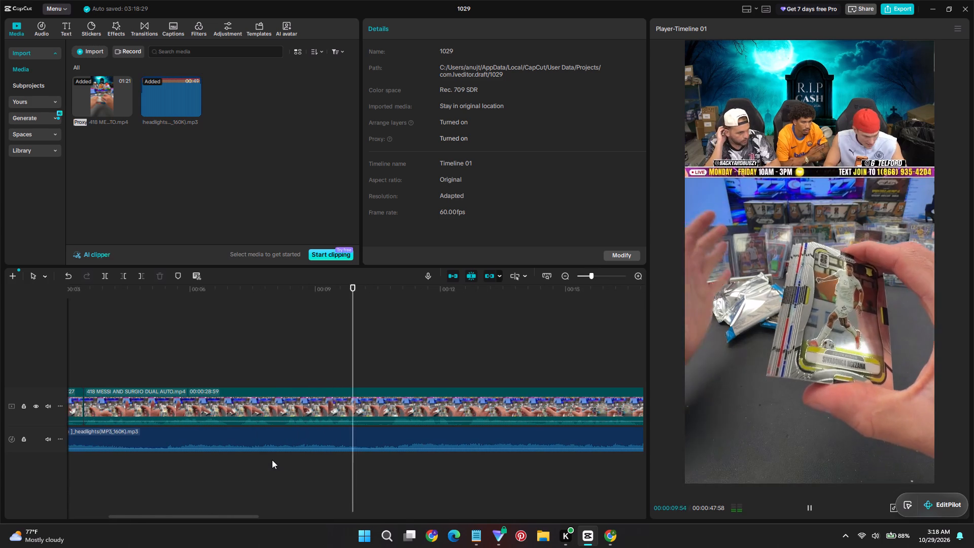
{"action": "scroll", "coordinate": [272, 460], "scroll_direction": "down", "scroll_amount": 5, "text": "ctrl"}
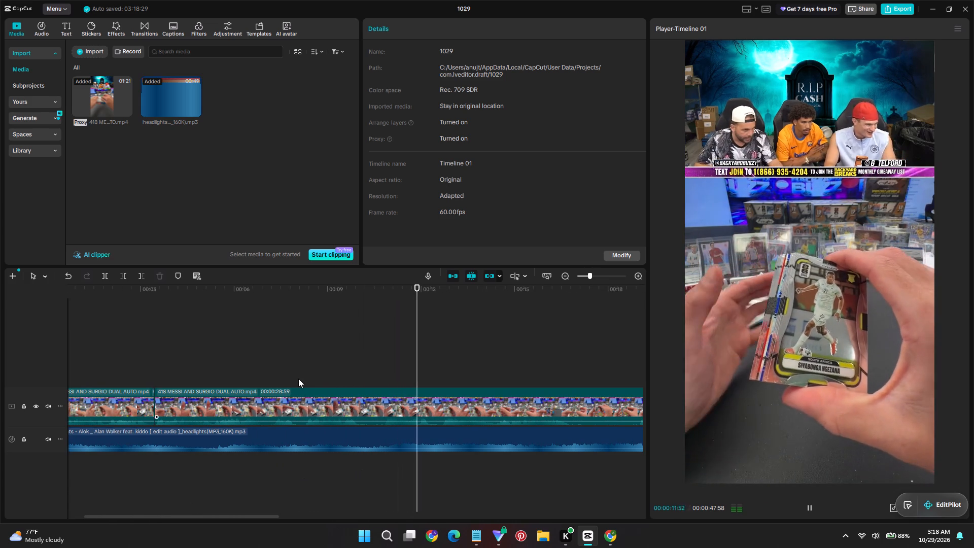
{"action": "left_click", "coordinate": [254, 360]}
{"action": "key", "text": "space"}
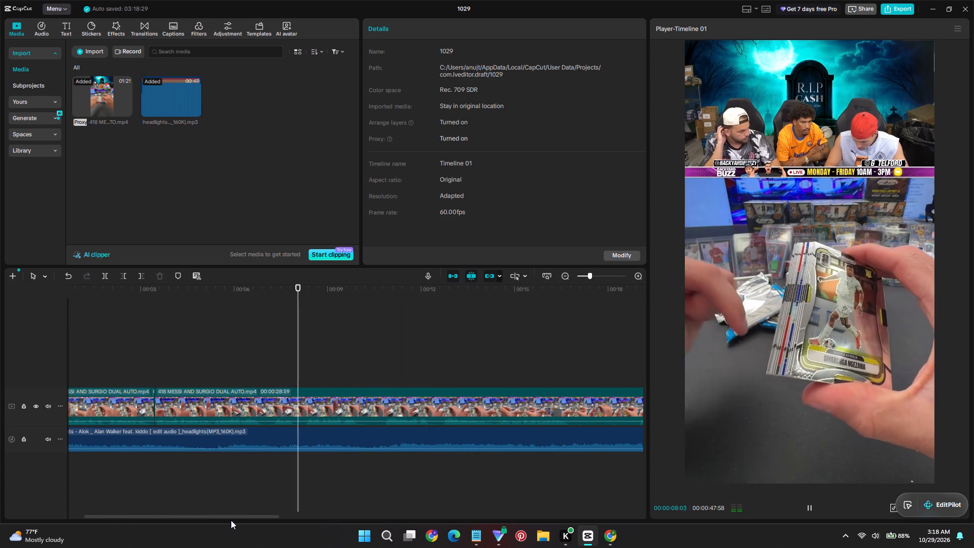
{"action": "left_click_drag", "start_coordinate": [231, 516], "coordinate": [268, 511]}
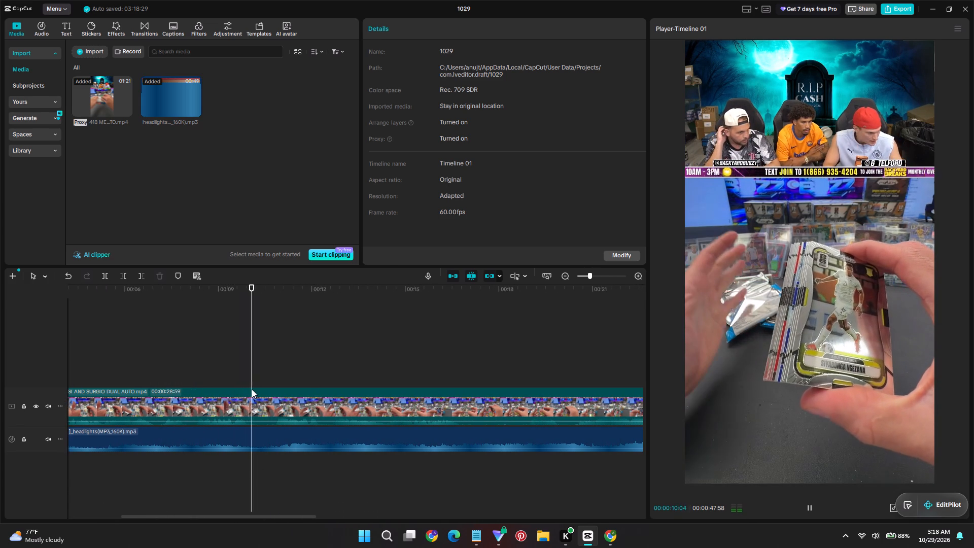
{"action": "key", "text": "space"}
{"action": "left_click", "coordinate": [254, 373]}
{"action": "left_click", "coordinate": [253, 411]}
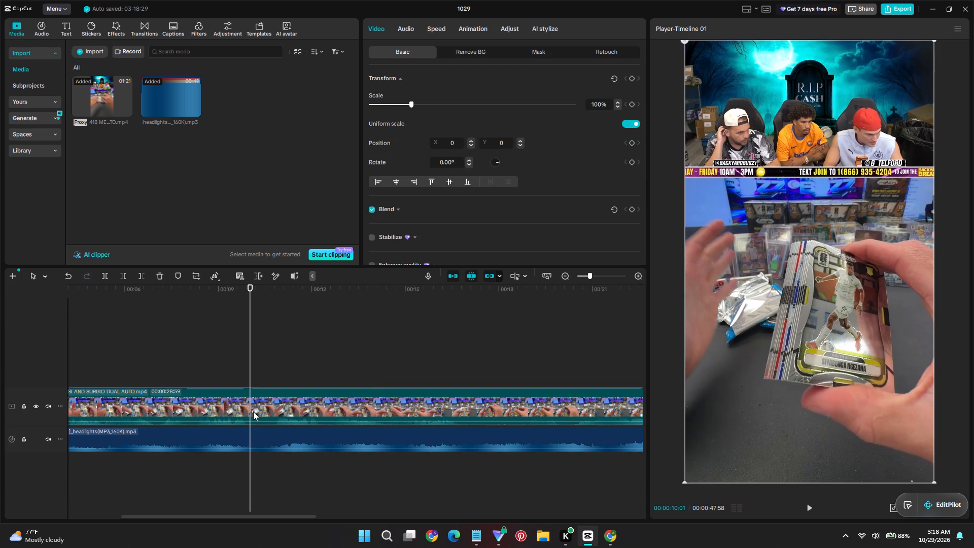
{"action": "key", "text": "ctrl+b"}
Trim the start of the clip after the 00:00:10:01 split up to 00:00:10:46.
{"action": "left_click_drag", "start_coordinate": [247, 361], "coordinate": [273, 378]}
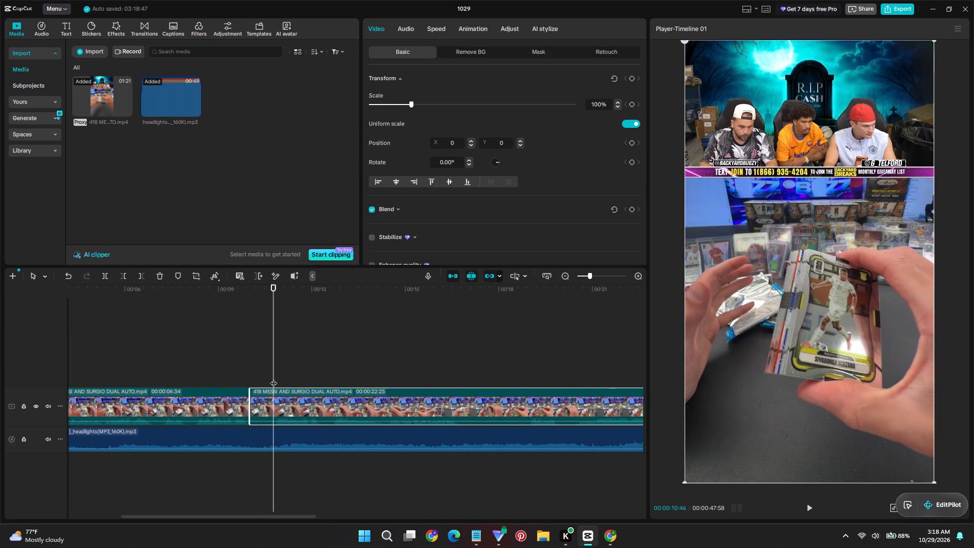
{"action": "key", "text": "q"}
Play on from the 00:00:10:01 cut through the card flipping and split the video clip at 00:00:15:59.
{"action": "left_click", "coordinate": [243, 367]}
{"action": "key", "text": "space"}
{"action": "left_click", "coordinate": [225, 370]}
{"action": "key", "text": "space"}
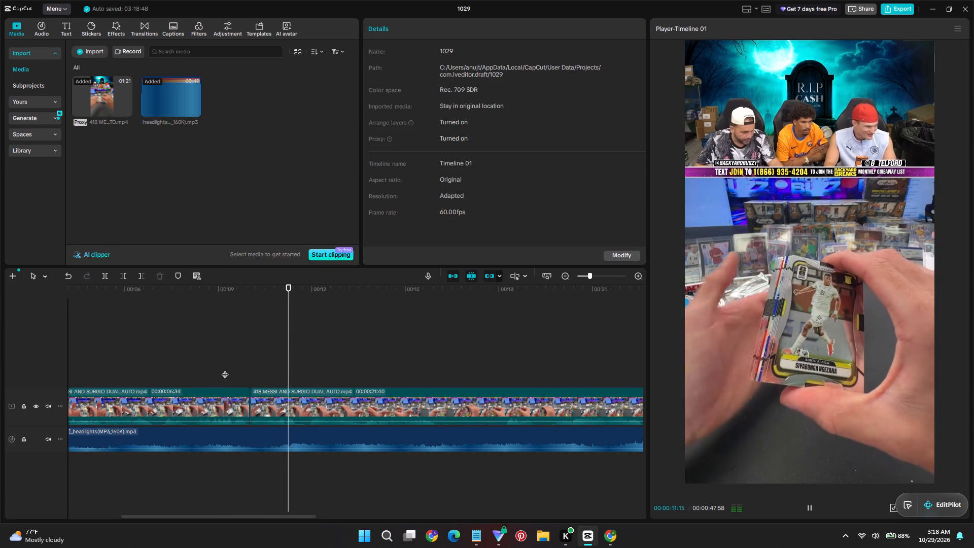
{"action": "scroll", "coordinate": [301, 461], "scroll_direction": "up", "scroll_amount": 4, "text": "ctrl"}
{"action": "scroll", "coordinate": [296, 457], "scroll_direction": "down", "scroll_amount": 4, "text": "ctrl"}
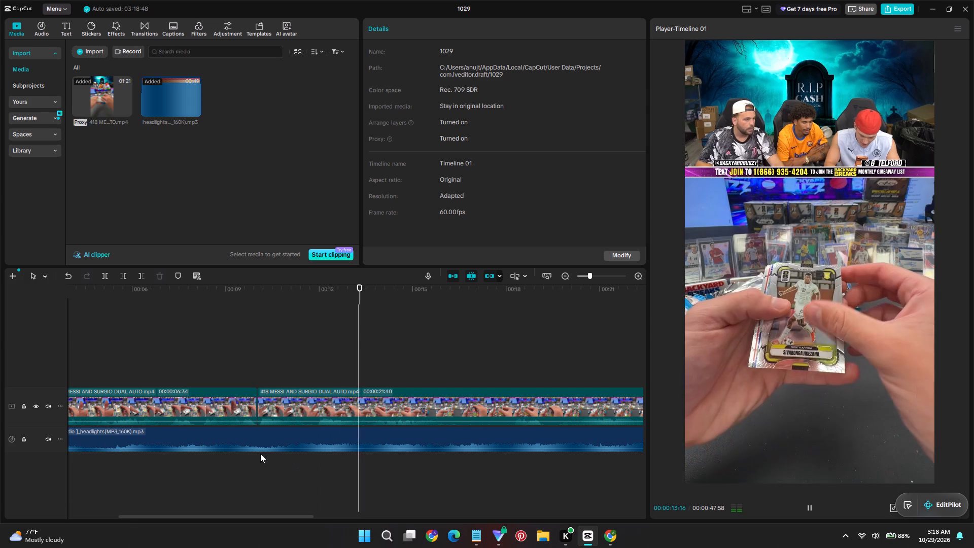
{"action": "left_click_drag", "start_coordinate": [274, 516], "coordinate": [321, 516]}
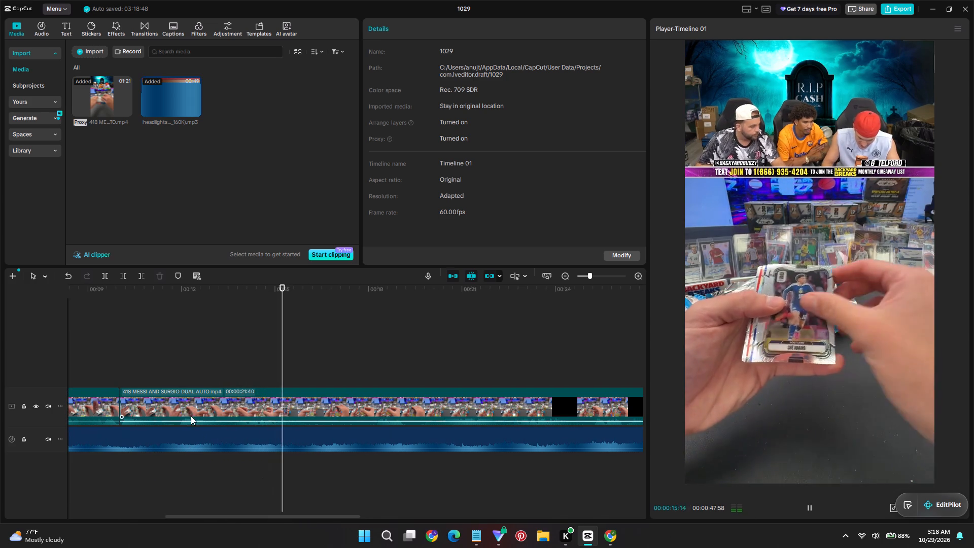
{"action": "left_click_drag", "start_coordinate": [225, 475], "coordinate": [213, 472]}
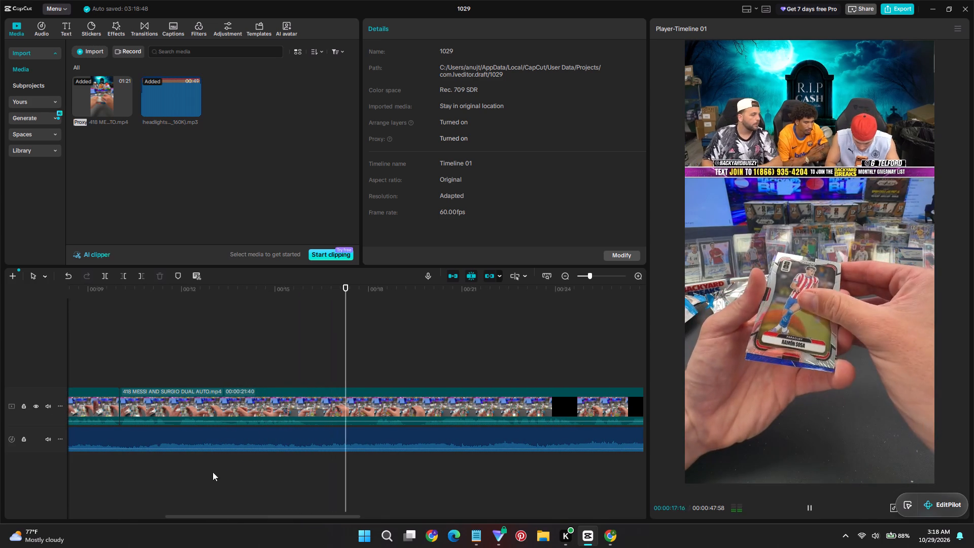
{"action": "left_click_drag", "start_coordinate": [213, 472], "coordinate": [215, 472]}
{"action": "key", "text": "space"}
{"action": "left_click", "coordinate": [189, 470]}
{"action": "key", "text": "space"}
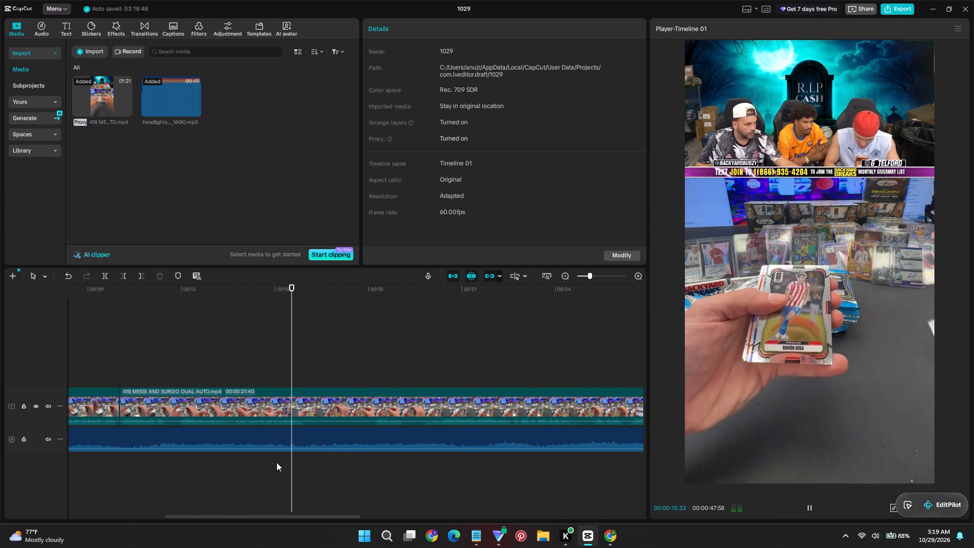
{"action": "key", "text": "space"}
{"action": "left_click", "coordinate": [307, 402]}
{"action": "key", "text": "ctrl+b"}
Trim the start of the clip after the 00:00:15:59 split, shortening that clip to 00:00:12:04.
{"action": "key", "text": "space"}
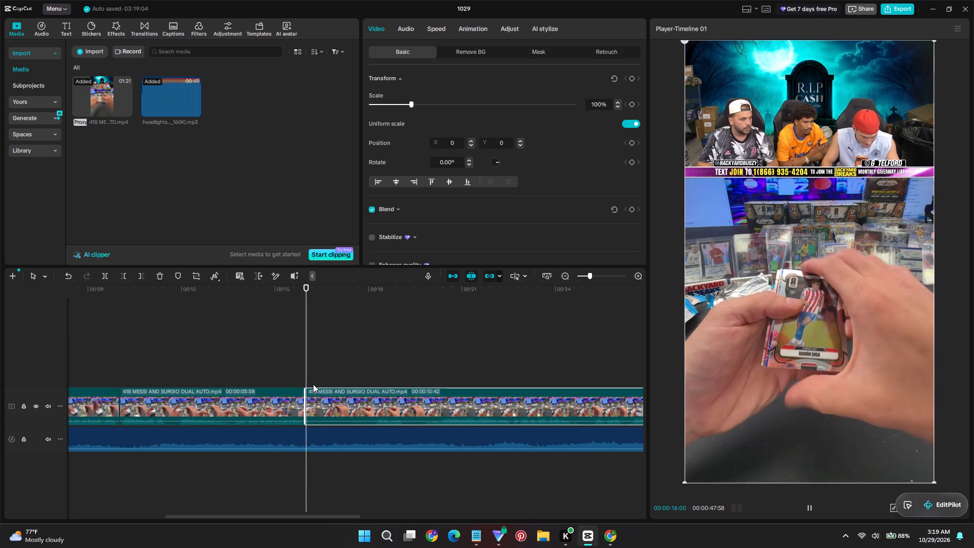
{"action": "left_click_drag", "start_coordinate": [310, 514], "coordinate": [344, 514]}
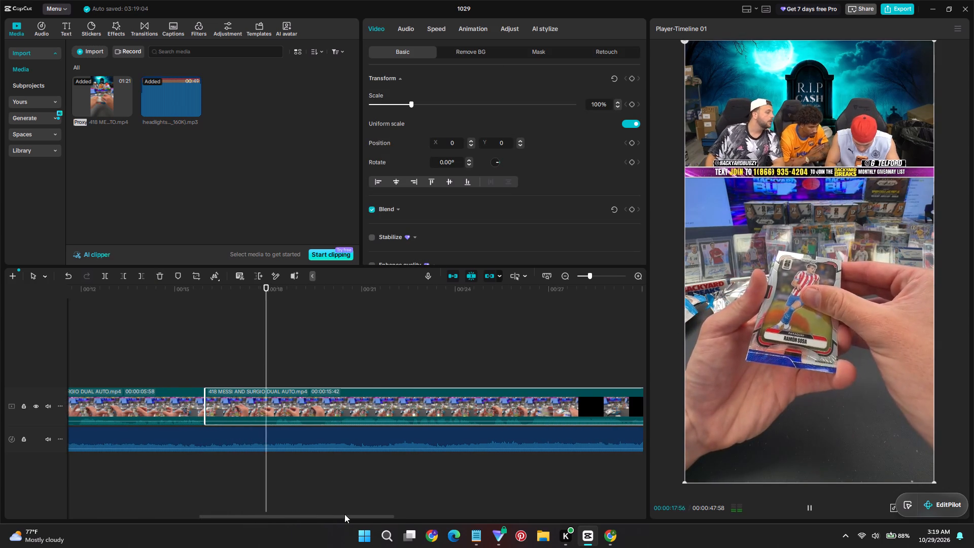
{"action": "left_click_drag", "start_coordinate": [344, 514], "coordinate": [363, 506]}
{"action": "key", "text": "space"}
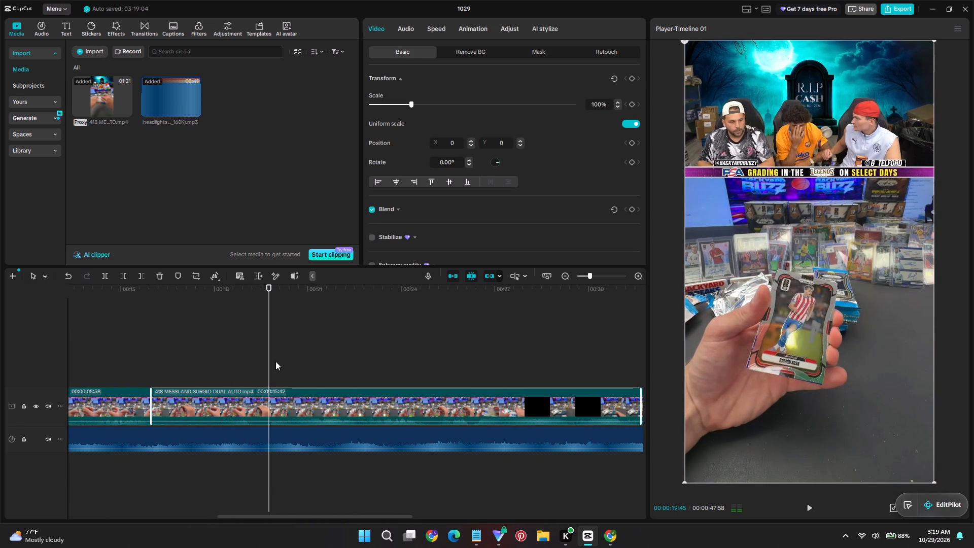
{"action": "left_click", "coordinate": [269, 361]}
{"action": "left_click", "coordinate": [276, 404]}
{"action": "key", "text": "q"}
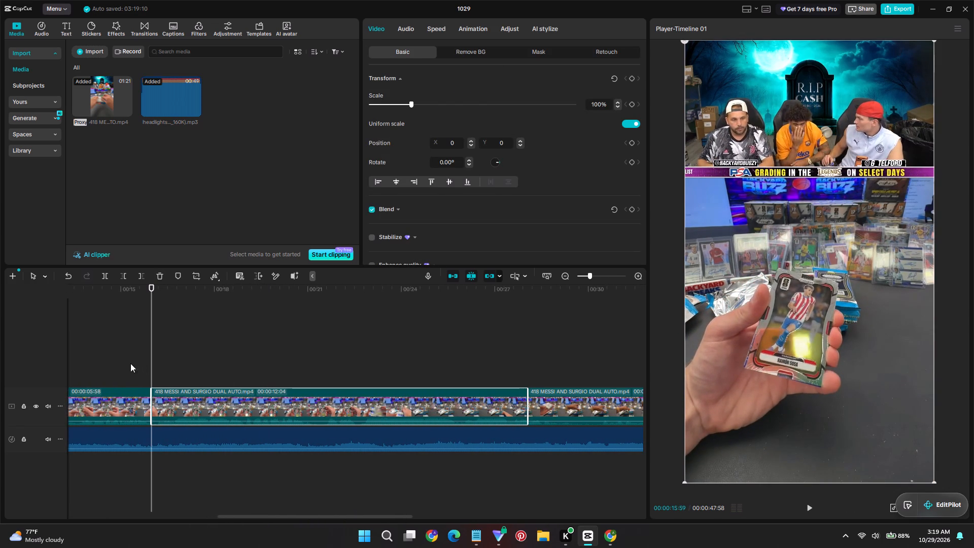
Replay the 00:00:15:59 cut and trim the following clip's start further, up to 00:00:18:59, so it lasts 00:00:09:04.
{"action": "left_click", "coordinate": [130, 363]}
{"action": "key", "text": "space"}
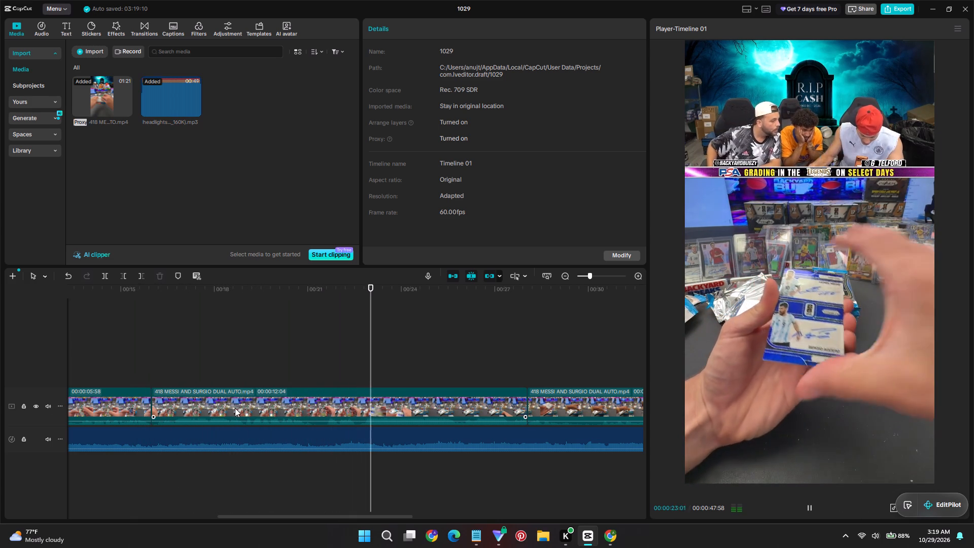
{"action": "left_click", "coordinate": [222, 369]}
{"action": "key", "text": "space"}
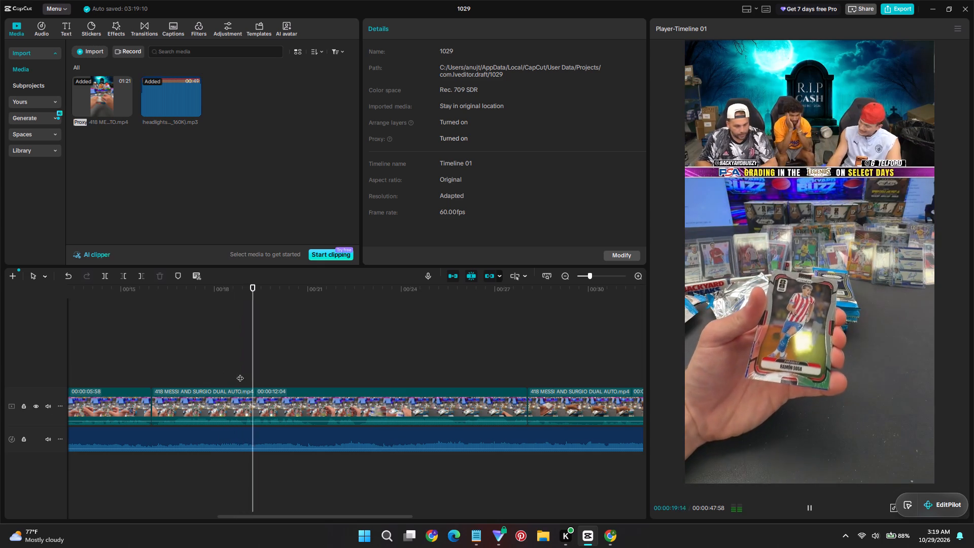
{"action": "scroll", "coordinate": [211, 394], "scroll_direction": "up", "scroll_amount": 7, "text": "ctrl"}
{"action": "left_click", "coordinate": [213, 370]}
{"action": "key", "text": "space"}
{"action": "left_click_drag", "start_coordinate": [217, 364], "coordinate": [224, 369]}
{"action": "key", "text": "space"}
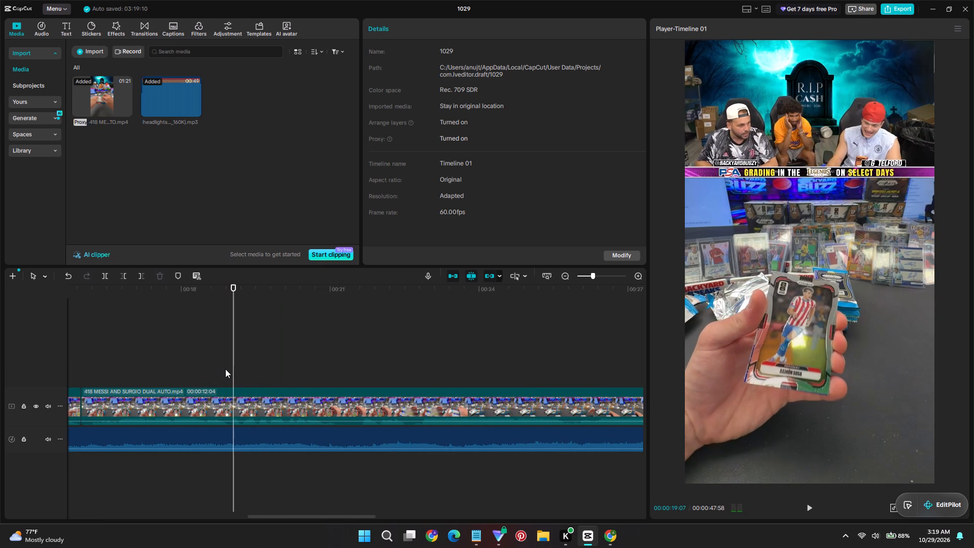
{"action": "left_click", "coordinate": [231, 376]}
{"action": "left_click", "coordinate": [231, 397]}
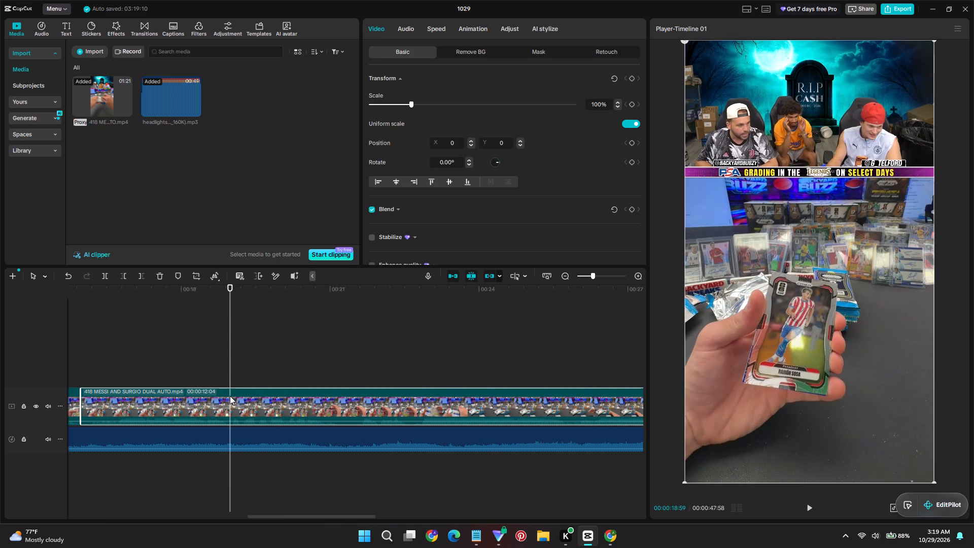
{"action": "key", "text": "q"}
Play the edit from just before the 00:00:15:59 cut through the end of the freeze frame to check the cuts and pacing.
{"action": "left_click_drag", "start_coordinate": [324, 516], "coordinate": [324, 516]}
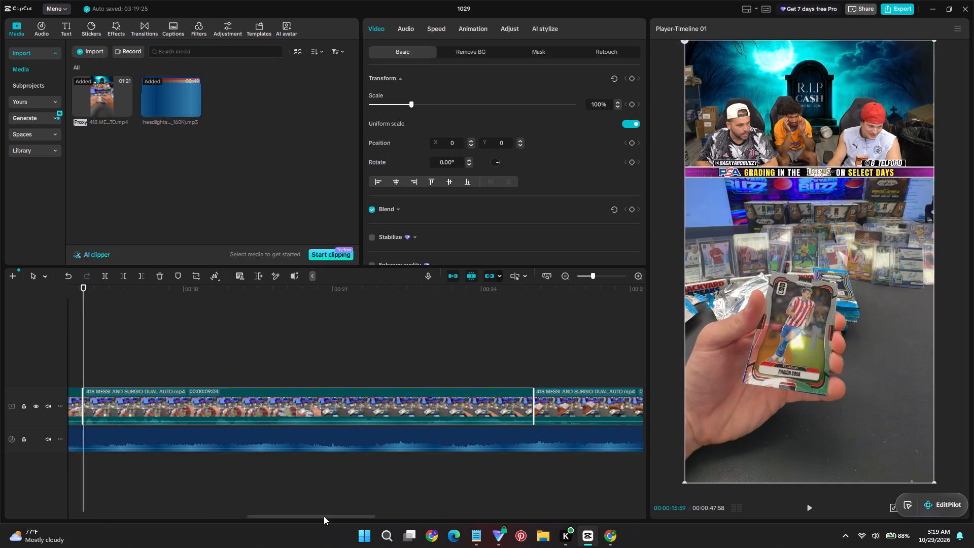
{"action": "left_click_drag", "start_coordinate": [324, 516], "coordinate": [271, 517]}
{"action": "left_click", "coordinate": [283, 379]}
{"action": "key", "text": "space"}
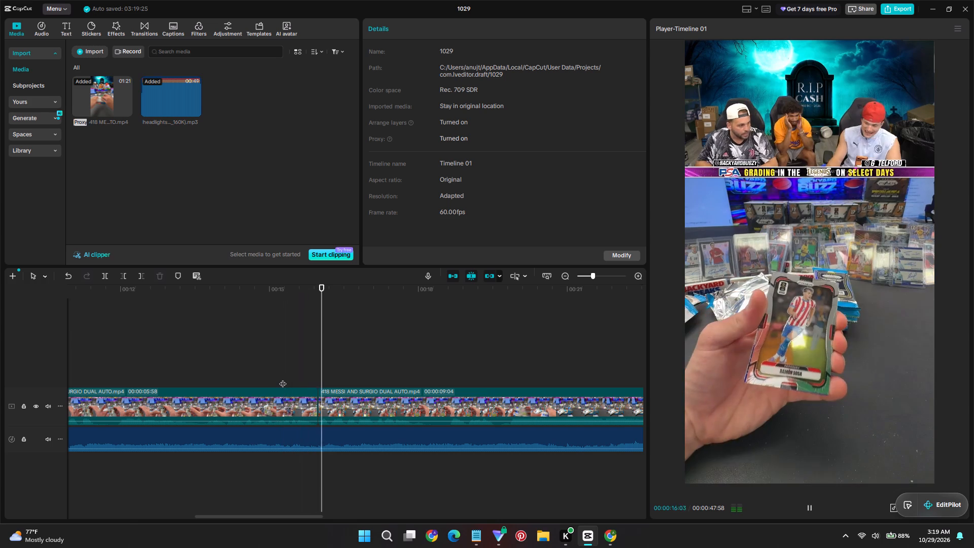
{"action": "scroll", "coordinate": [327, 467], "scroll_direction": "down", "scroll_amount": 6, "text": "ctrl"}
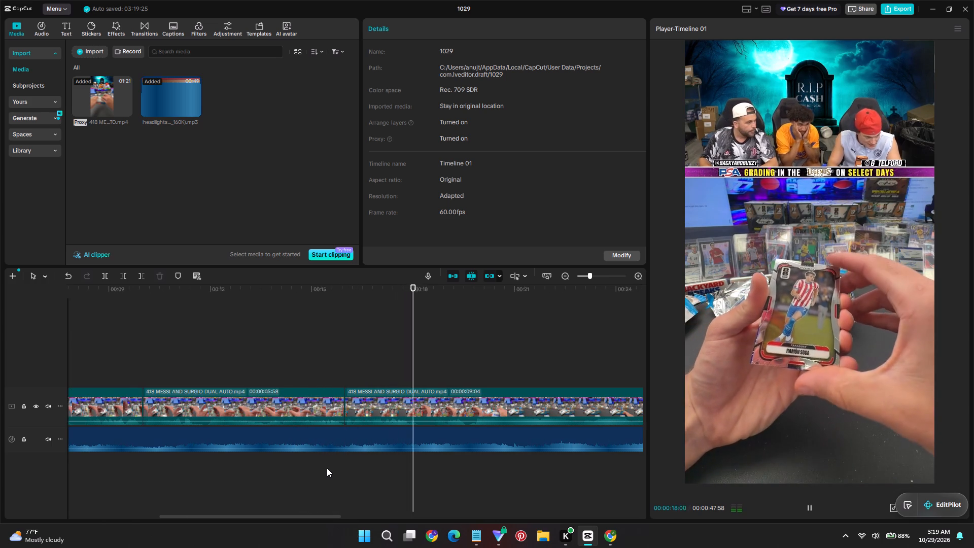
{"action": "scroll", "coordinate": [327, 468], "scroll_direction": "down", "scroll_amount": 2, "text": "ctrl"}
{"action": "left_click_drag", "start_coordinate": [317, 517], "coordinate": [361, 514]}
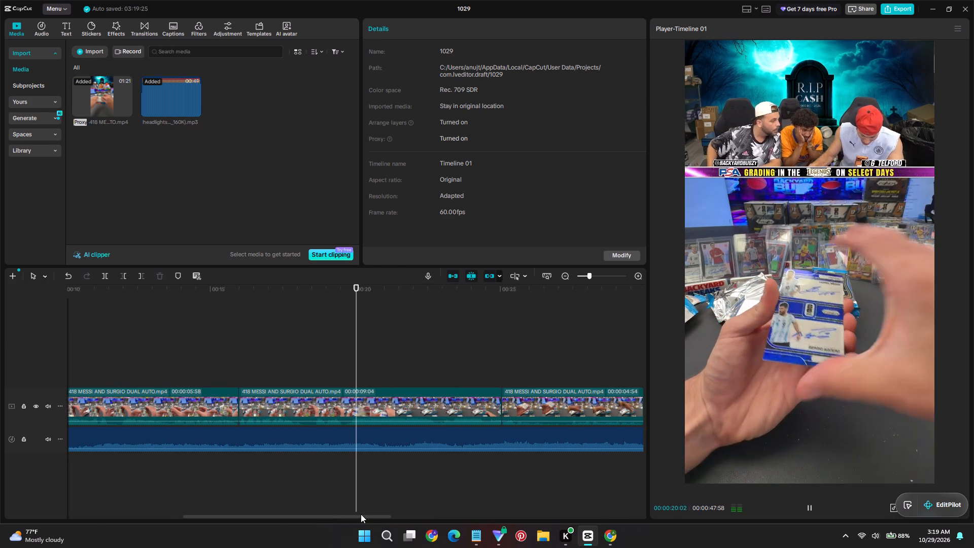
{"action": "left_click_drag", "start_coordinate": [361, 514], "coordinate": [365, 512]}
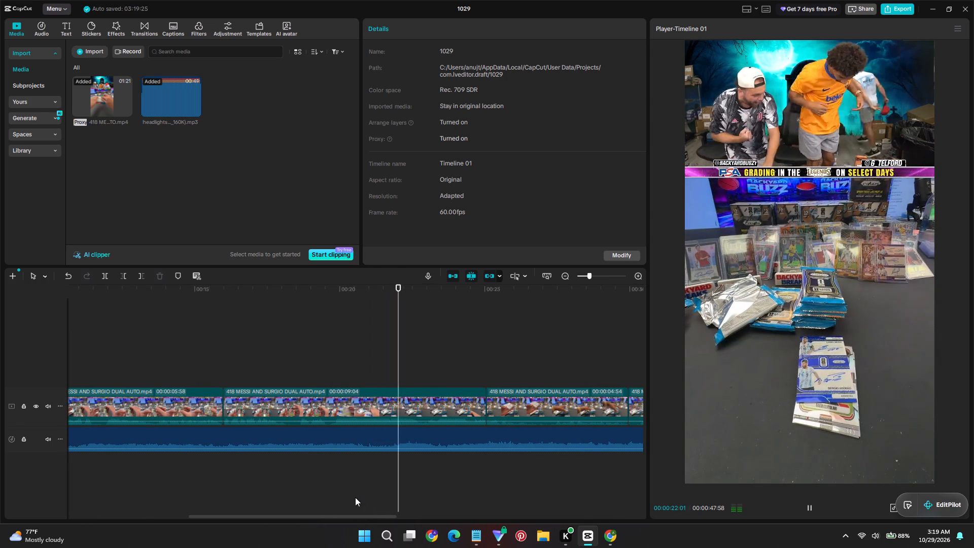
{"action": "scroll", "coordinate": [376, 496], "scroll_direction": "down", "scroll_amount": 3, "text": "ctrl"}
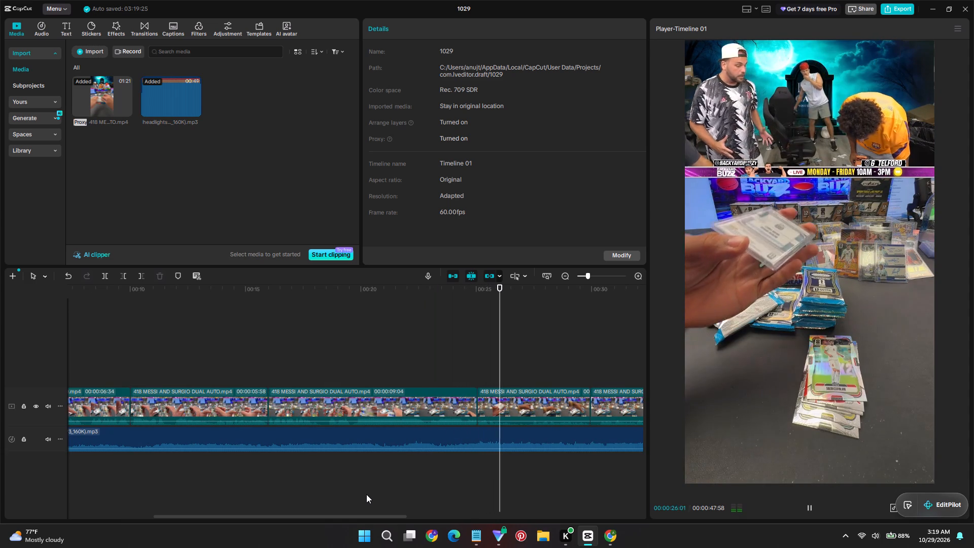
{"action": "scroll", "coordinate": [374, 481], "scroll_direction": "down", "scroll_amount": 4}
{"action": "left_click", "coordinate": [368, 365]}
{"action": "key", "text": "space"}
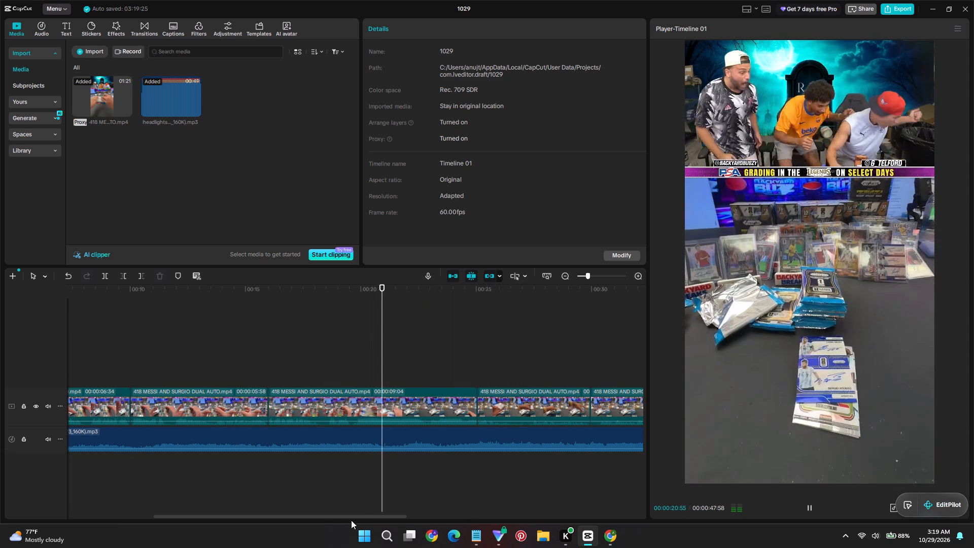
{"action": "left_click_drag", "start_coordinate": [351, 516], "coordinate": [422, 514]}
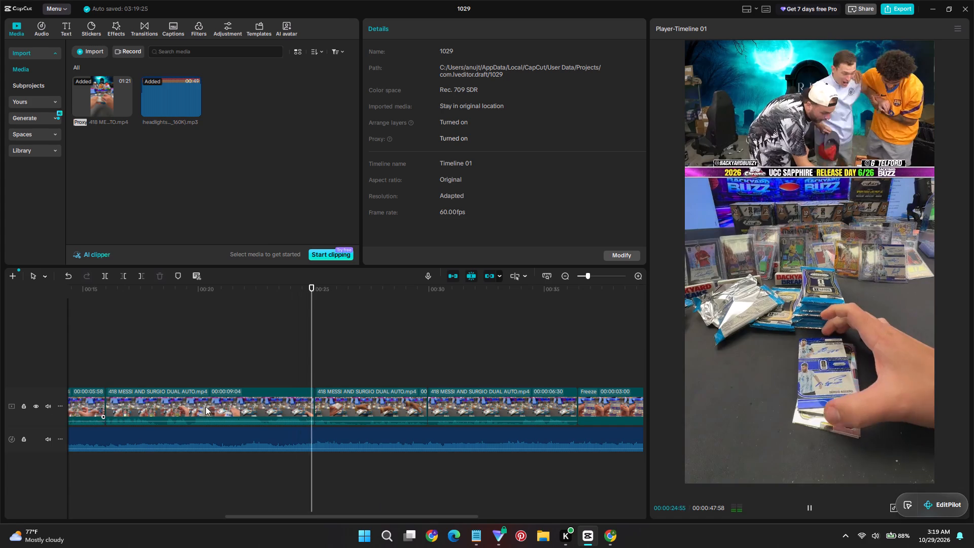
{"action": "scroll", "coordinate": [322, 465], "scroll_direction": "down", "scroll_amount": 7, "text": "ctrl"}
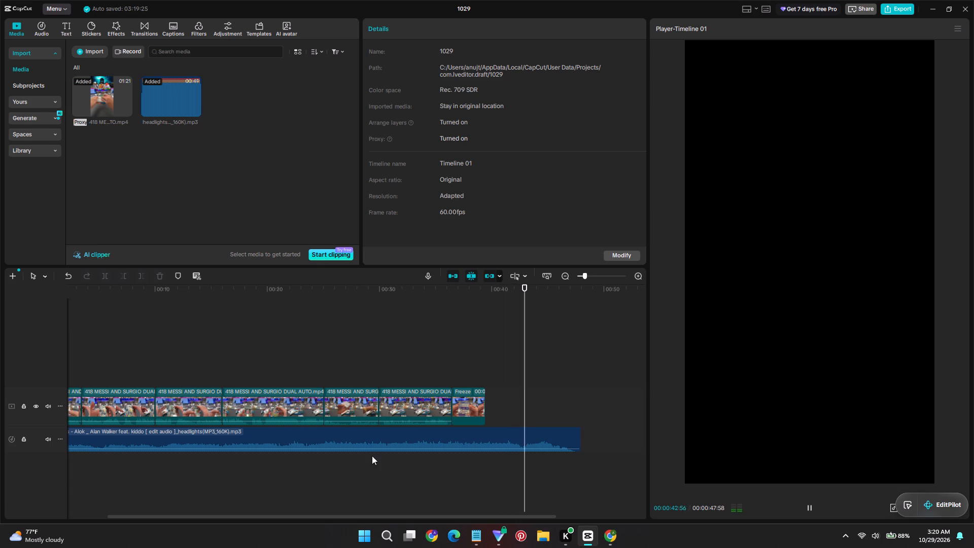
Replay the edit from about 00:00:05 past the 00:00:10:01 and 00:00:15:59 cuts to check the card-flipping footage.
{"action": "left_click_drag", "start_coordinate": [366, 517], "coordinate": [172, 502]}
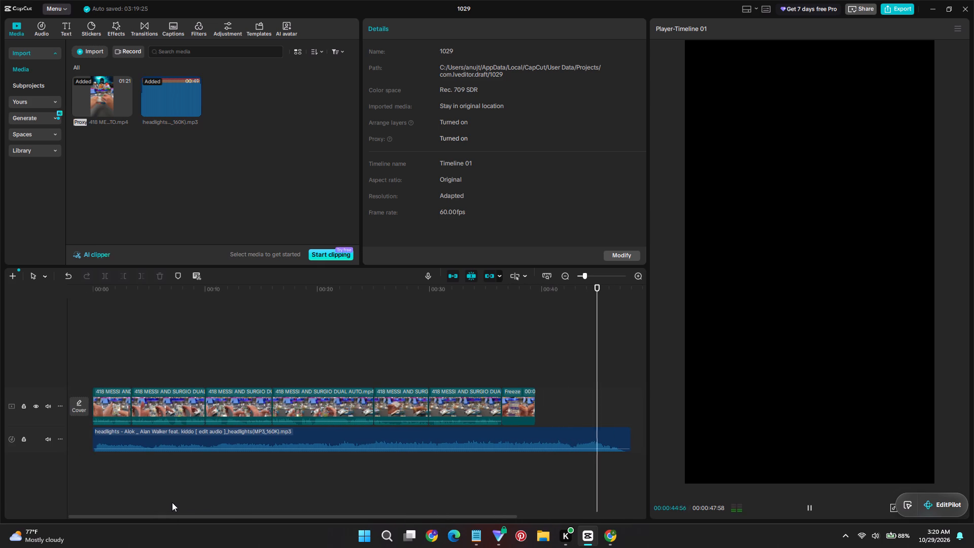
{"action": "left_click_drag", "start_coordinate": [172, 502], "coordinate": [166, 501]}
{"action": "left_click", "coordinate": [152, 345]}
{"action": "key", "text": "space"}
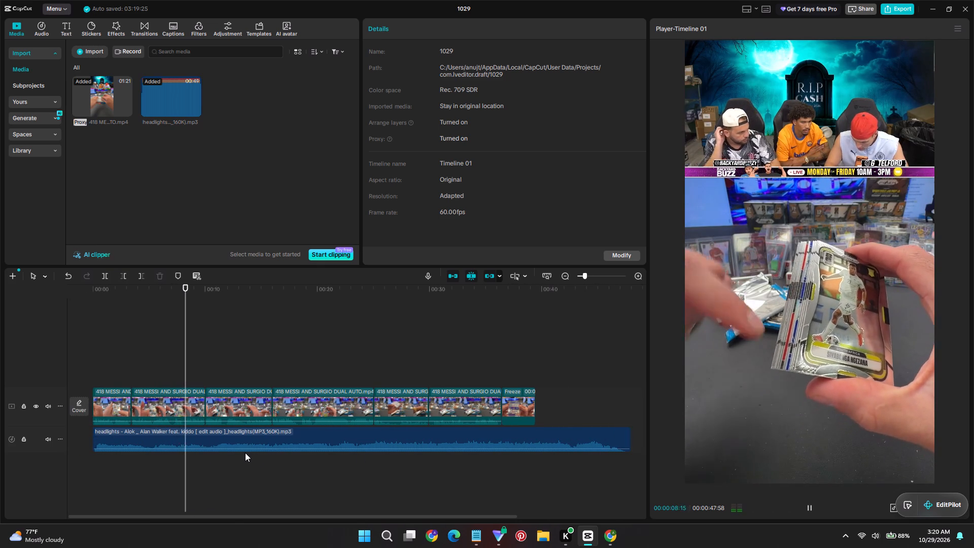
{"action": "scroll", "coordinate": [193, 392], "scroll_direction": "up", "scroll_amount": 5, "text": "ctrl"}
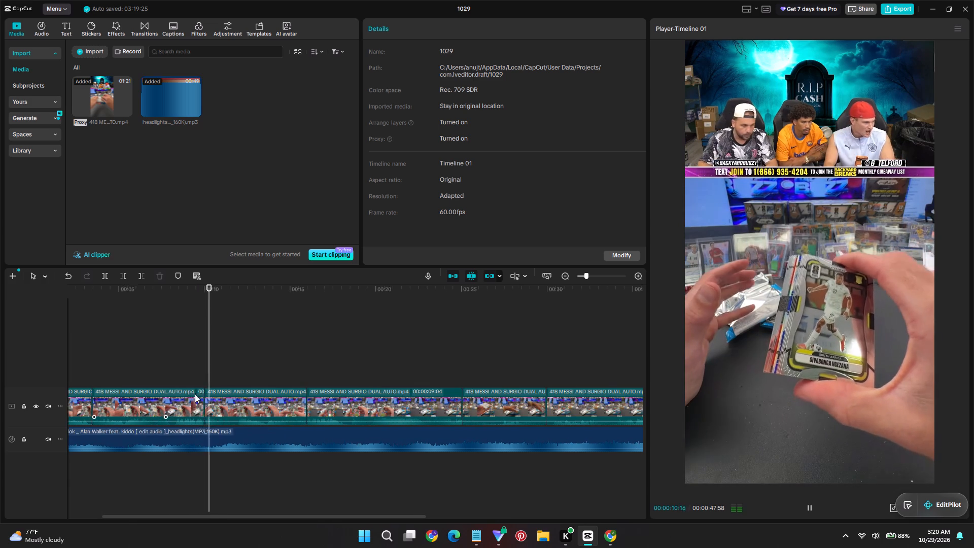
{"action": "scroll", "coordinate": [195, 394], "scroll_direction": "up", "scroll_amount": 3, "text": "ctrl"}
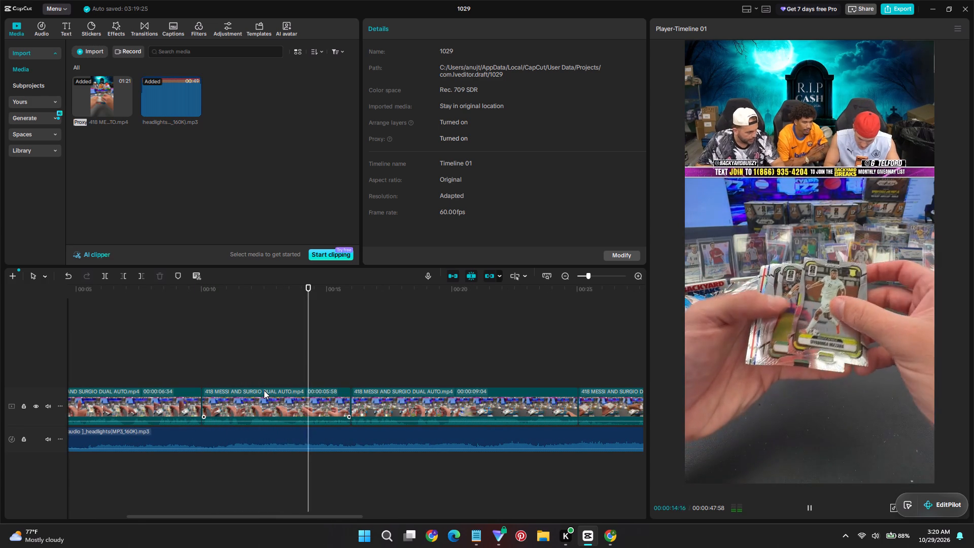
{"action": "left_click", "coordinate": [240, 358]}
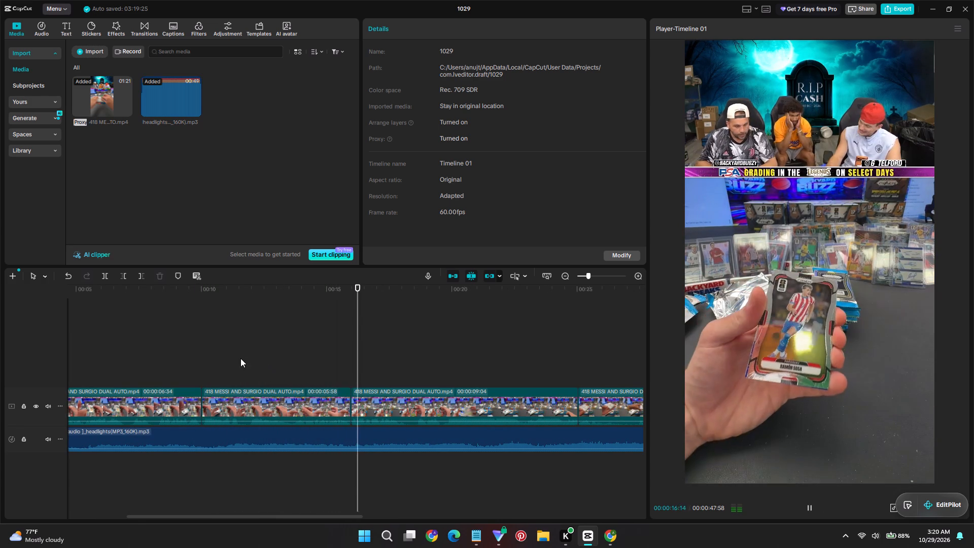
{"action": "key", "text": "space"}
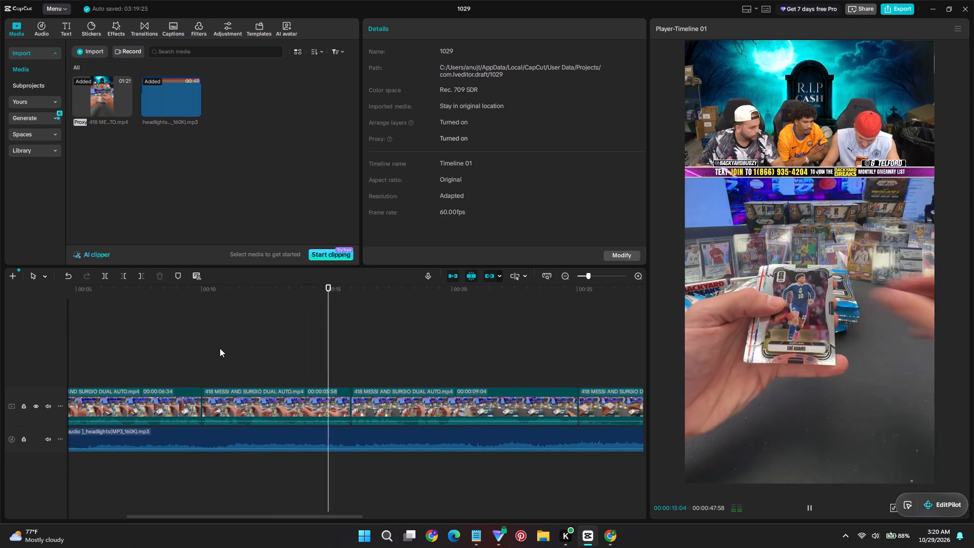
Replay the card flipping before the 00:00:15:59 cut and split the video clip at 00:00:13:38.
{"action": "left_click", "coordinate": [246, 354]}
{"action": "key", "text": "space"}
{"action": "scroll", "coordinate": [271, 411], "scroll_direction": "up", "scroll_amount": 3, "text": "ctrl"}
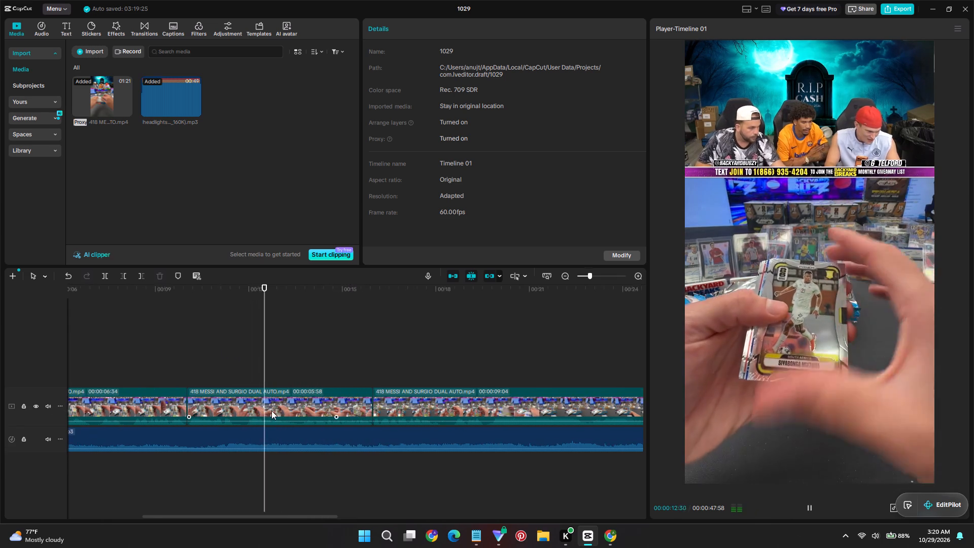
{"action": "scroll", "coordinate": [271, 410], "scroll_direction": "up", "scroll_amount": 3, "text": "ctrl"}
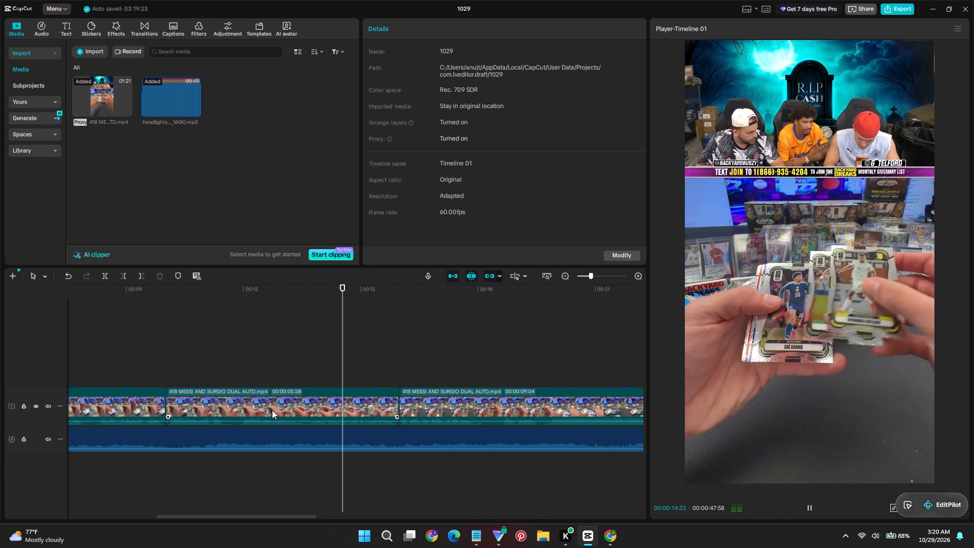
{"action": "left_click", "coordinate": [287, 360]}
{"action": "key", "text": "space"}
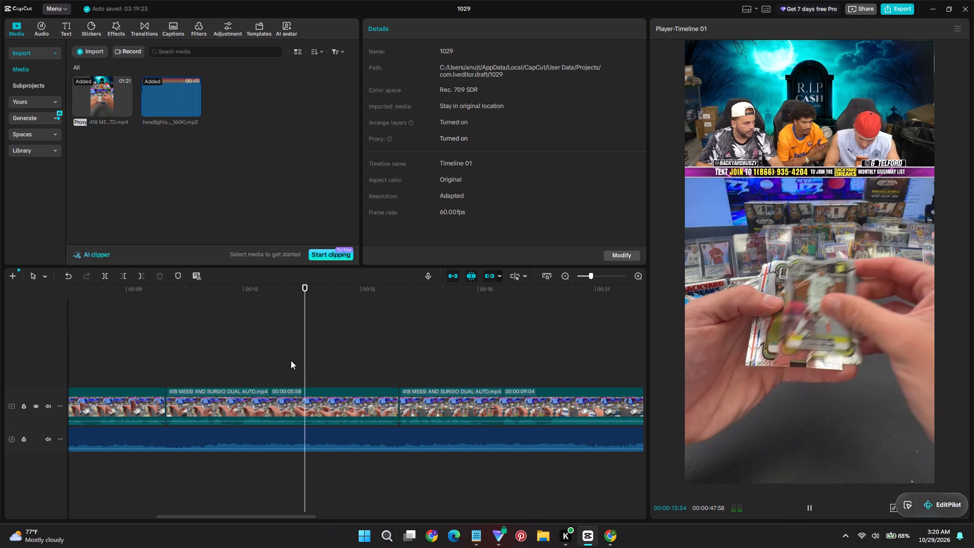
{"action": "key", "text": "space"}
{"action": "left_click", "coordinate": [312, 395]}
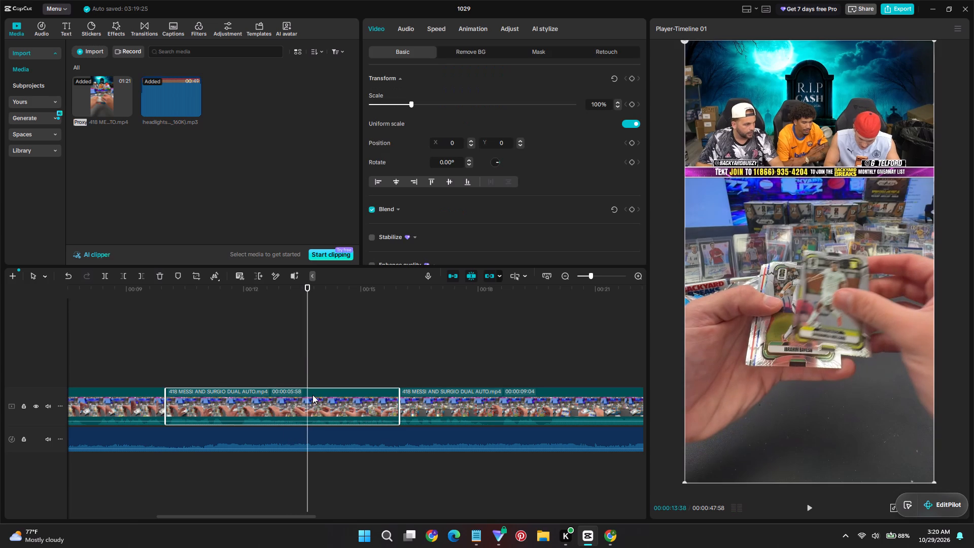
{"action": "key", "text": "ctrl+b"}
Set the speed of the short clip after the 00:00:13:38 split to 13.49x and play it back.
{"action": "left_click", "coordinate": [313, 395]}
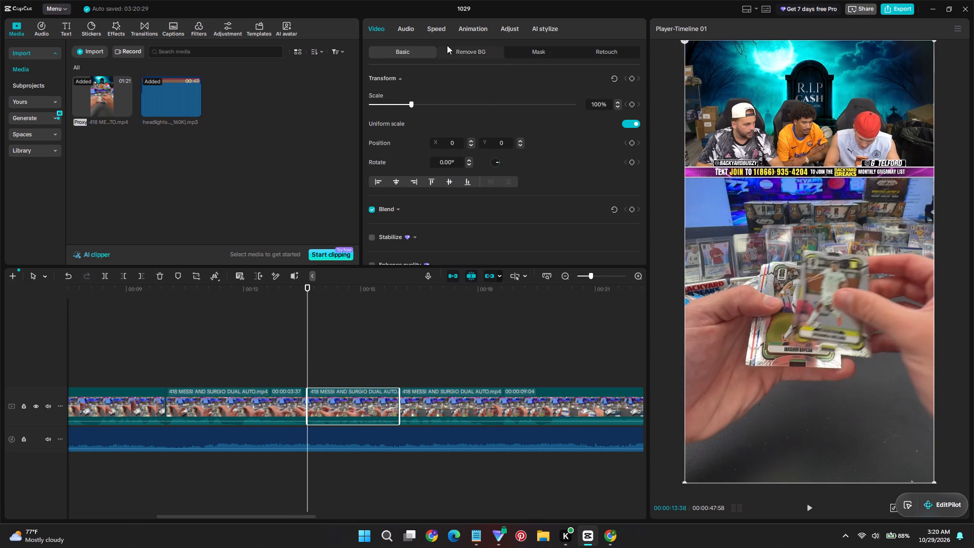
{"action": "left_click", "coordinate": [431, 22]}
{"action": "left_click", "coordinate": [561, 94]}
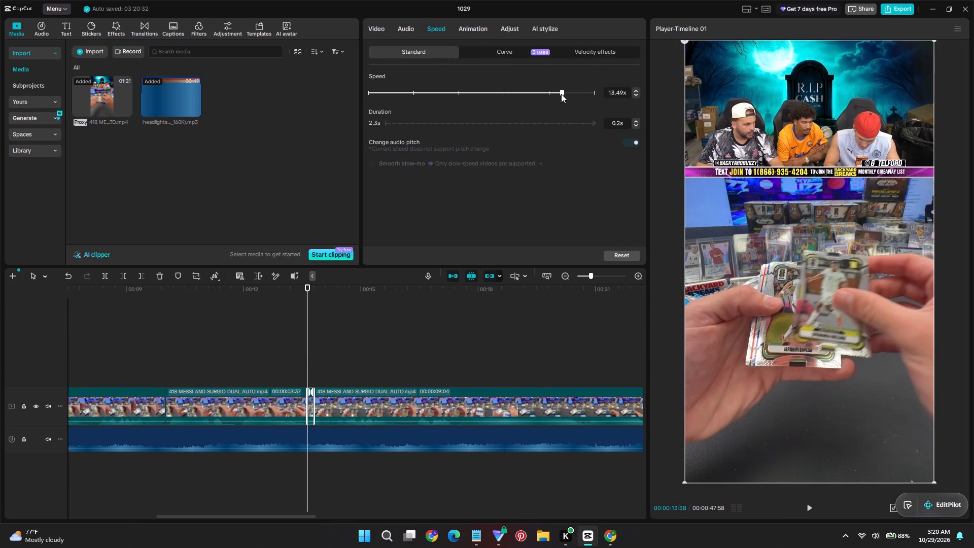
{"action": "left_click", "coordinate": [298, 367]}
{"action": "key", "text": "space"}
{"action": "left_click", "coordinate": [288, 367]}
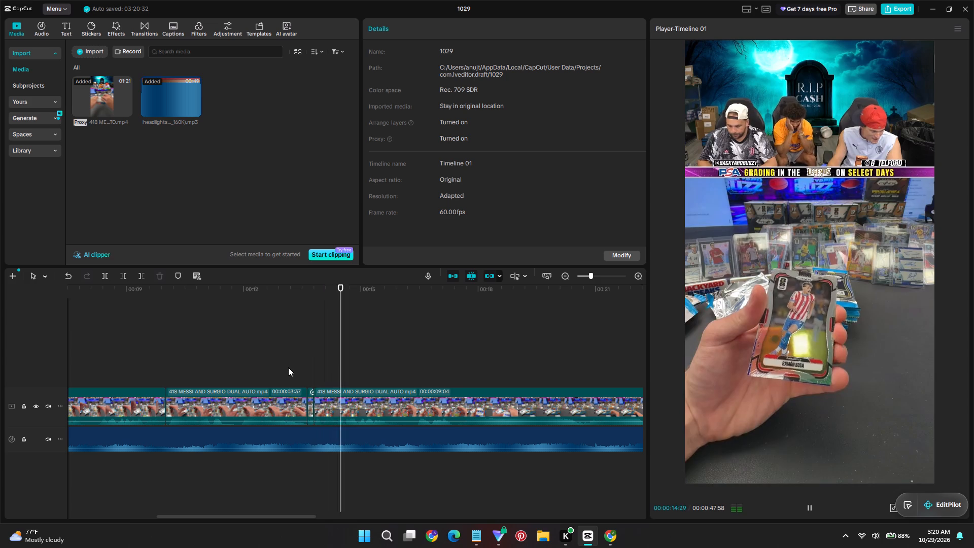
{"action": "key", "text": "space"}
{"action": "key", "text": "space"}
Set the speed of the short clip after the 00:00:13:38 split to 9.66x.
{"action": "scroll", "coordinate": [298, 404], "scroll_direction": "up", "scroll_amount": 2, "text": "ctrl"}
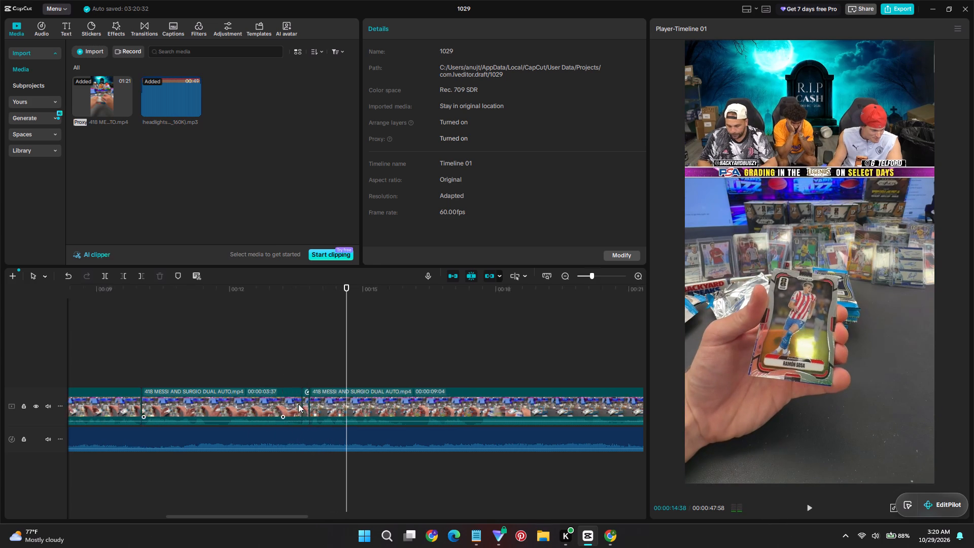
{"action": "scroll", "coordinate": [298, 404], "scroll_direction": "up", "scroll_amount": 6, "text": "ctrl"}
{"action": "left_click", "coordinate": [291, 413]}
{"action": "left_click", "coordinate": [435, 29]}
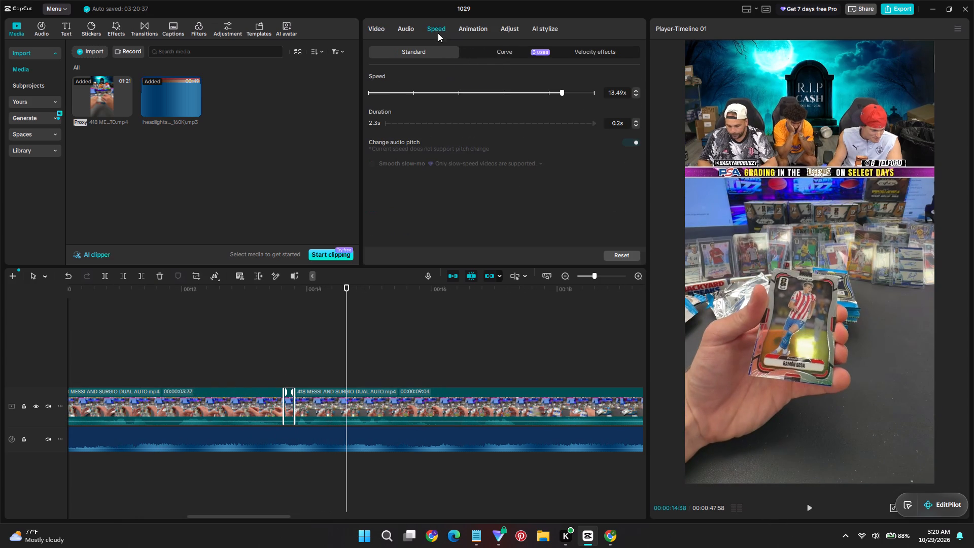
{"action": "left_click", "coordinate": [546, 93]}
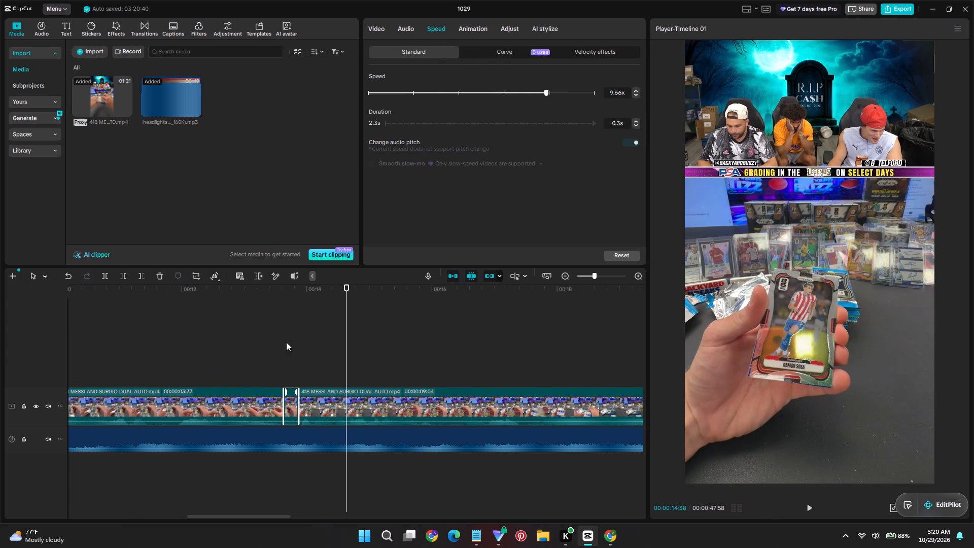
Play from just before the sped-up clip through the autograph card reveal and reaction to check the pacing, replaying the reveal.
{"action": "left_click", "coordinate": [272, 344]}
{"action": "key", "text": "space"}
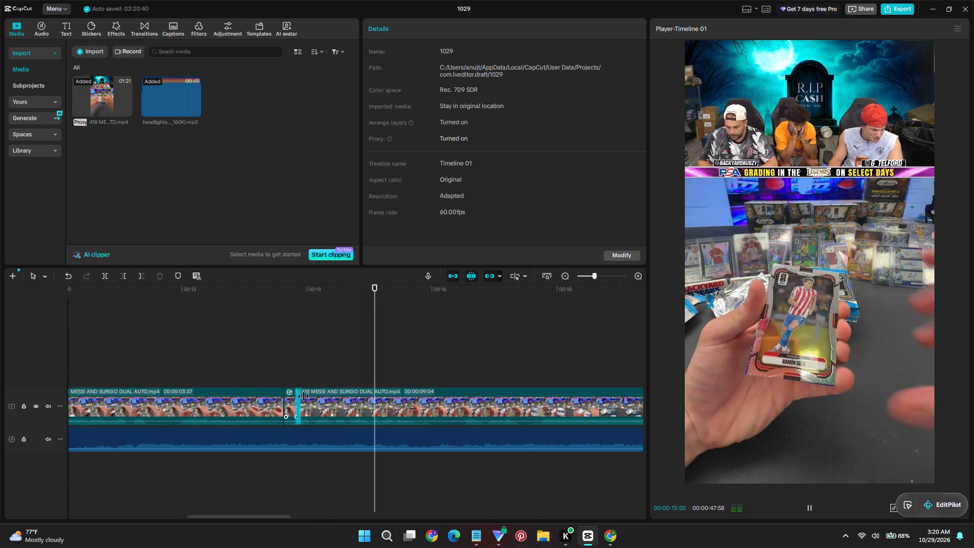
{"action": "scroll", "coordinate": [305, 396], "scroll_direction": "down", "scroll_amount": 4, "text": "ctrl"}
{"action": "scroll", "coordinate": [368, 413], "scroll_direction": "down", "scroll_amount": 3}
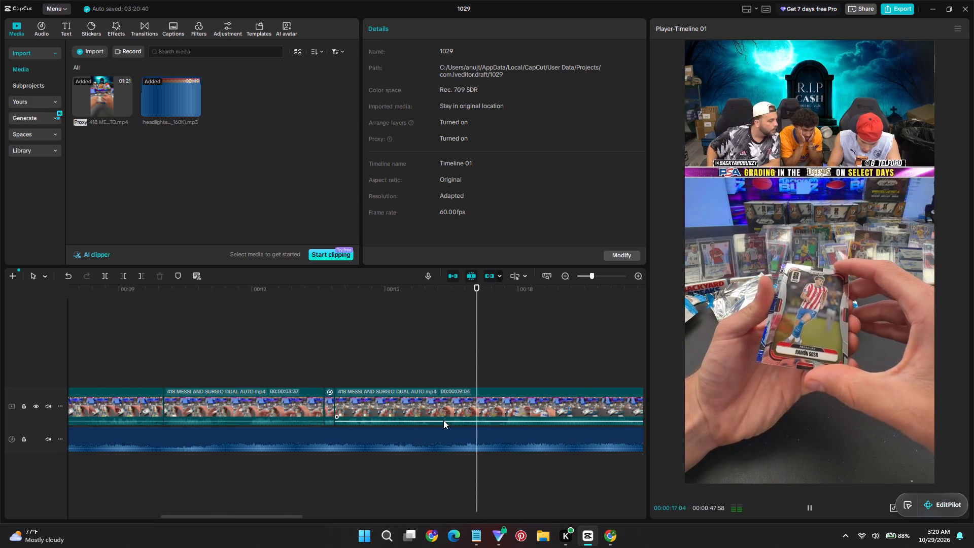
{"action": "scroll", "coordinate": [443, 420], "scroll_direction": "down", "scroll_amount": 3, "text": "ctrl"}
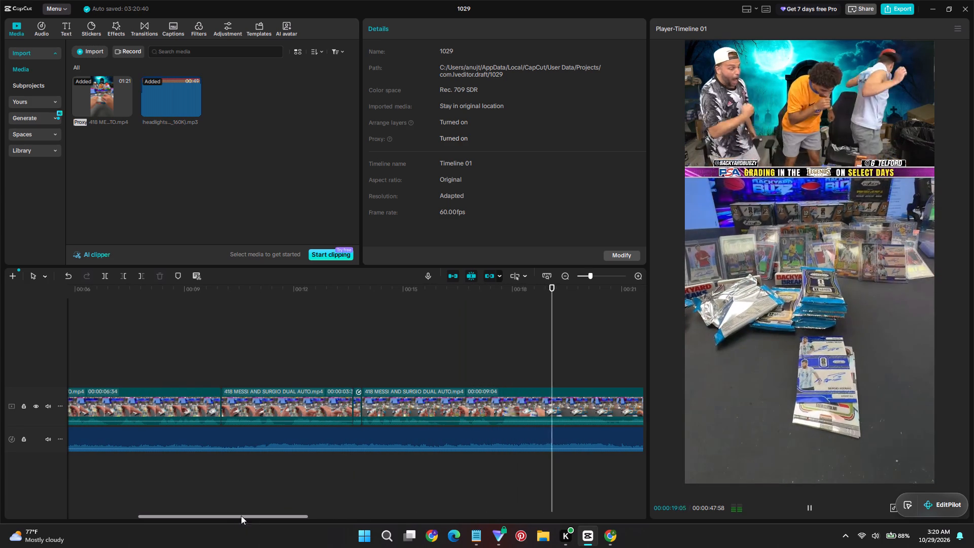
{"action": "left_click_drag", "start_coordinate": [241, 516], "coordinate": [296, 517]}
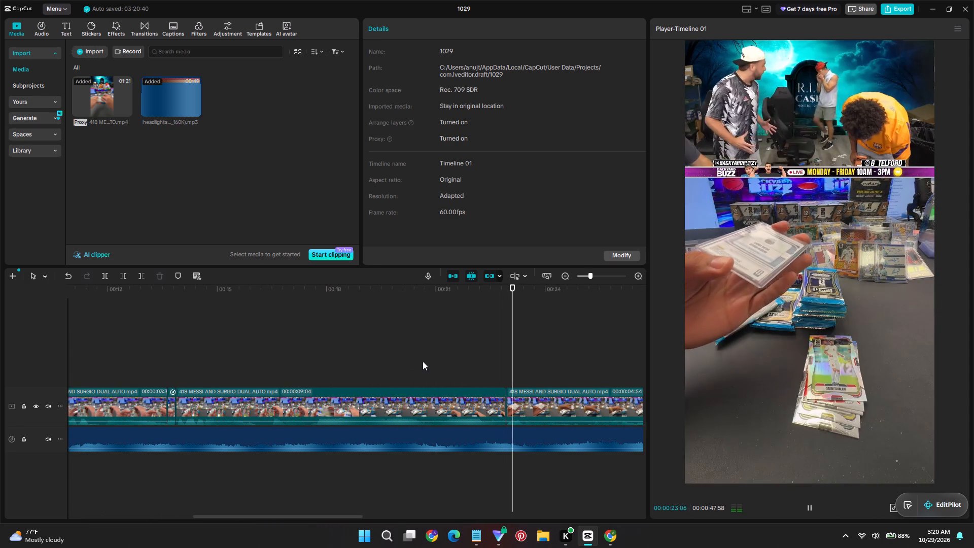
{"action": "left_click", "coordinate": [423, 361]}
{"action": "key", "text": "space"}
{"action": "left_click", "coordinate": [308, 349]}
{"action": "key", "text": "space"}
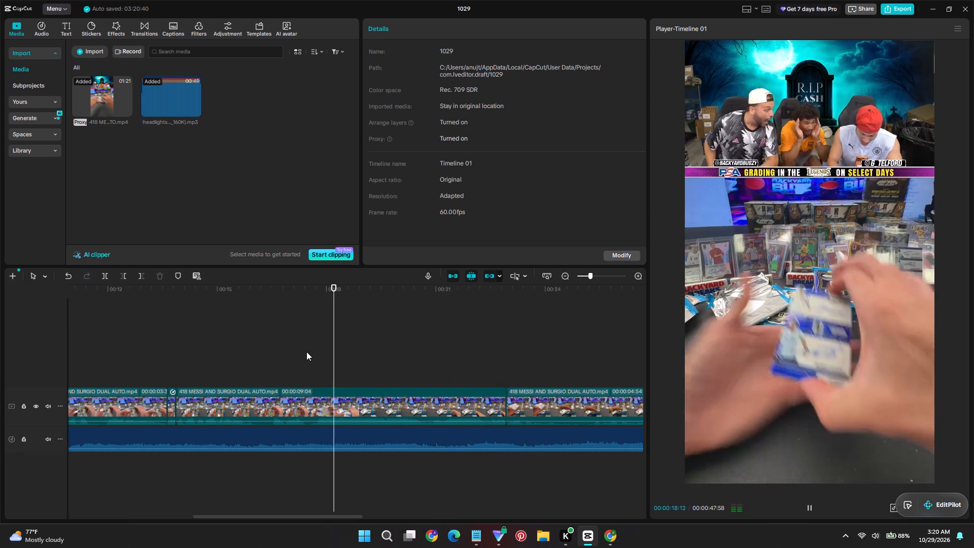
{"action": "left_click", "coordinate": [307, 352]}
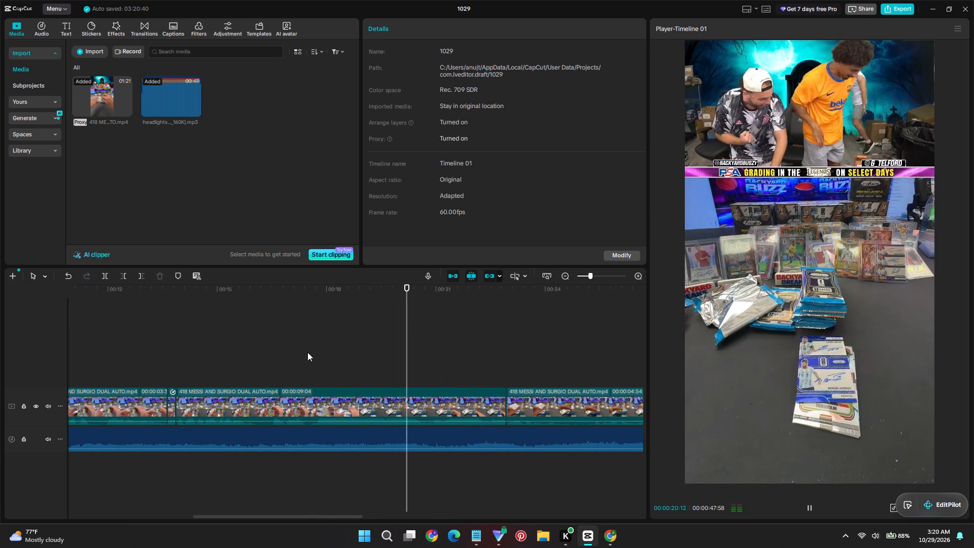
Raise the headlights background music volume to -7.3 dB and play back the reaction section to check the audio balance.
{"action": "scroll", "coordinate": [317, 446], "scroll_direction": "down", "scroll_amount": 5, "text": "ctrl"}
{"action": "left_click", "coordinate": [390, 462]}
{"action": "left_click", "coordinate": [420, 443]}
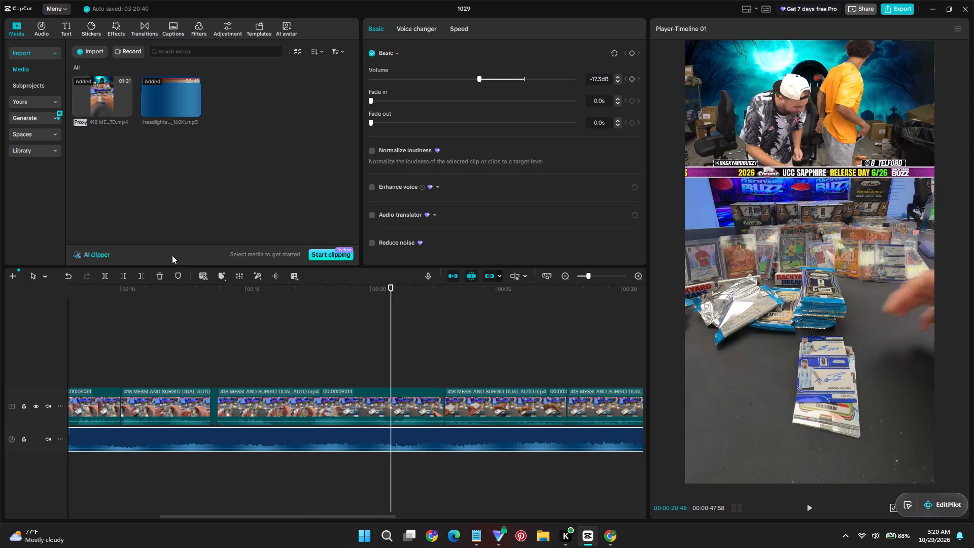
{"action": "left_click", "coordinate": [503, 83]}
{"action": "key", "text": "space"}
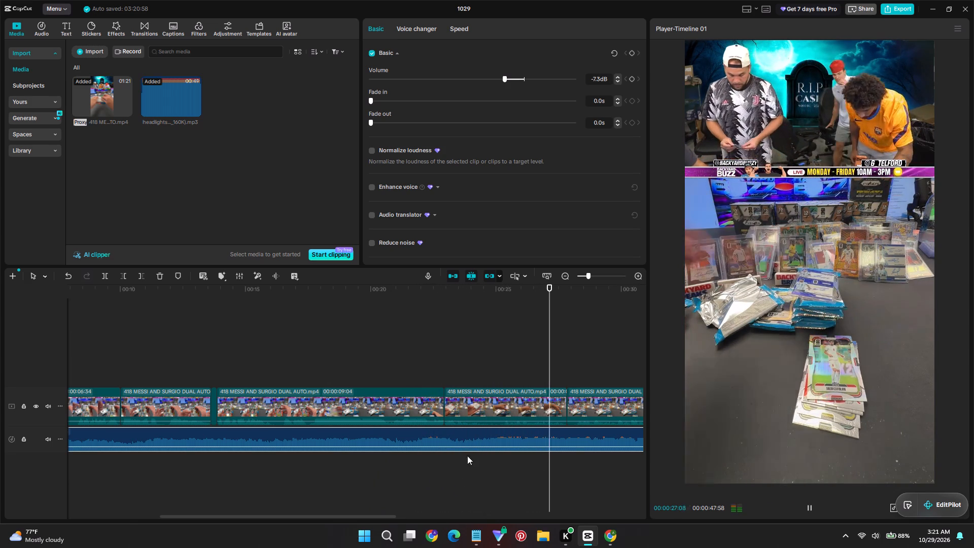
{"action": "left_click", "coordinate": [437, 481]}
{"action": "key", "text": "space"}
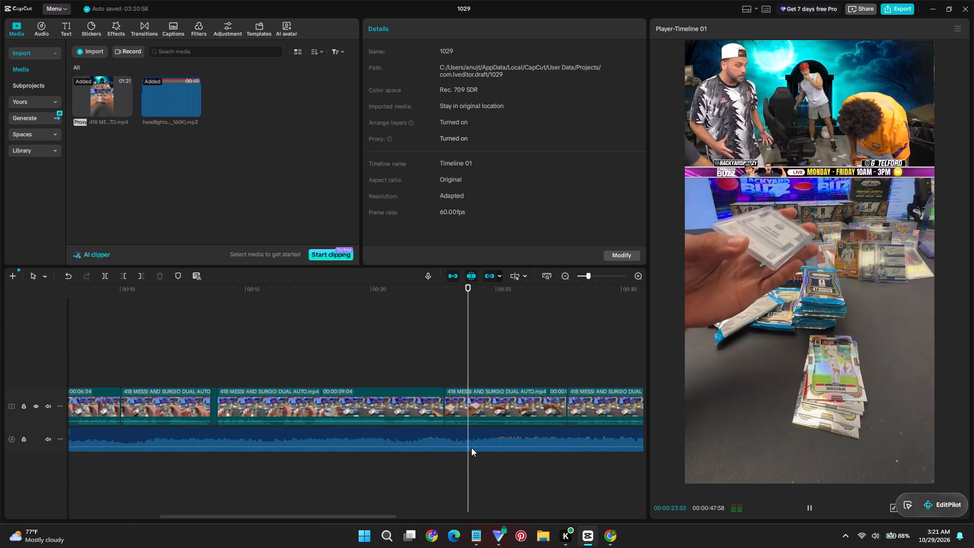
{"action": "key", "text": "space"}
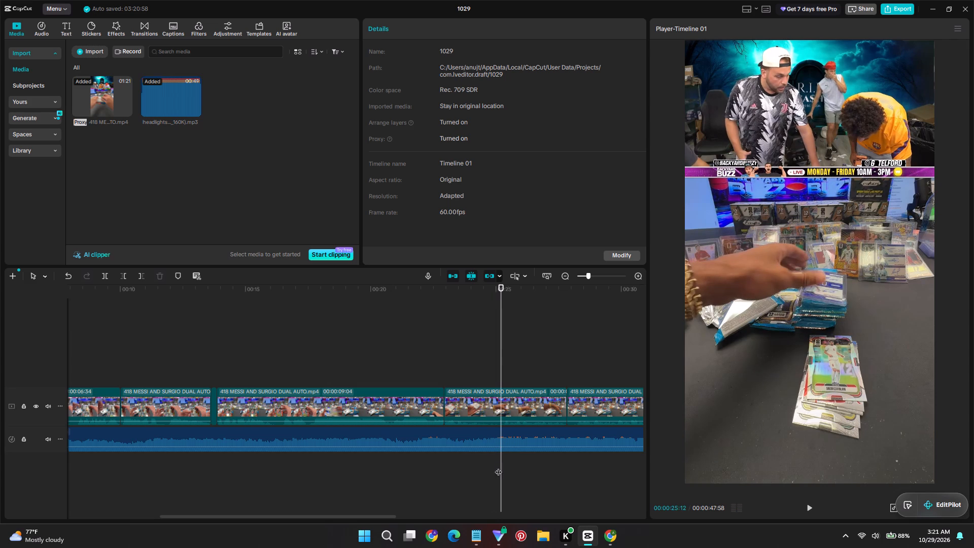
Add a marker to the headlights background music at 00:00:25:04.
{"action": "left_click", "coordinate": [500, 469]}
{"action": "left_click", "coordinate": [499, 440]}
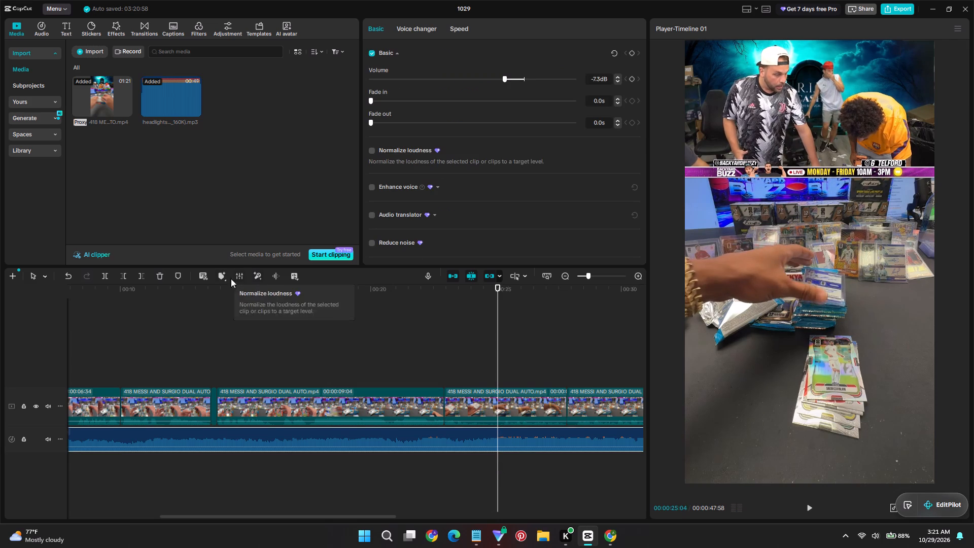
{"action": "left_click", "coordinate": [176, 275]}
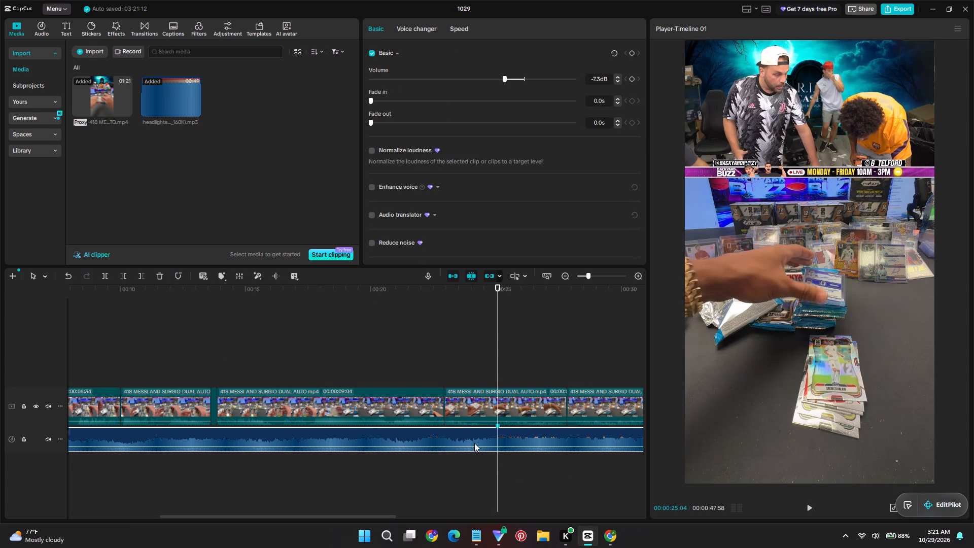
Trim off the start of the headlights music up to 00:00:22:38.
{"action": "left_click", "coordinate": [436, 463]}
{"action": "left_click", "coordinate": [445, 435]}
{"action": "key", "text": "q"}
Shift the trimmed headlights music earlier so its marker falls on the autograph card reveal at about 00:00:17:40, and play that section.
{"action": "left_click_drag", "start_coordinate": [555, 441], "coordinate": [493, 438]}
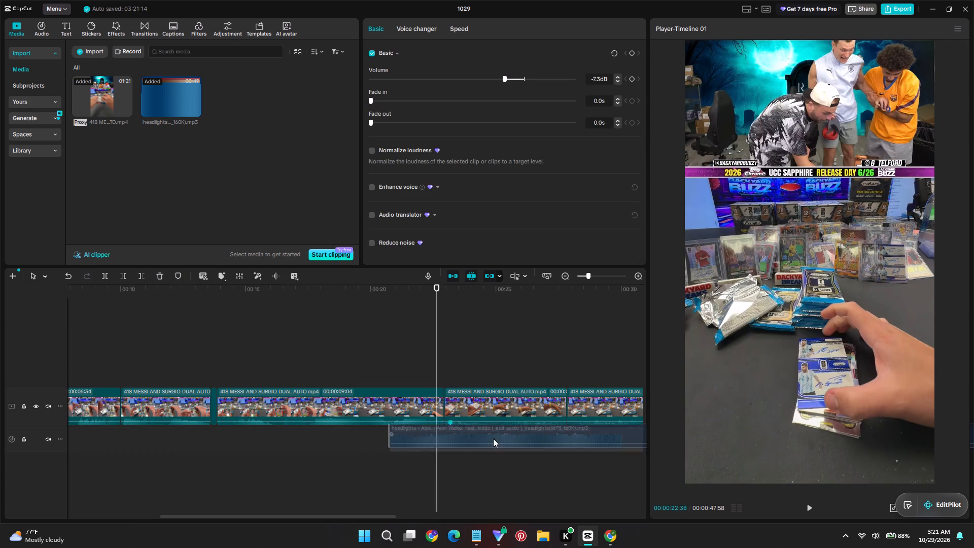
{"action": "left_click_drag", "start_coordinate": [493, 438], "coordinate": [440, 446]}
{"action": "left_click", "coordinate": [293, 454]}
{"action": "key", "text": "space"}
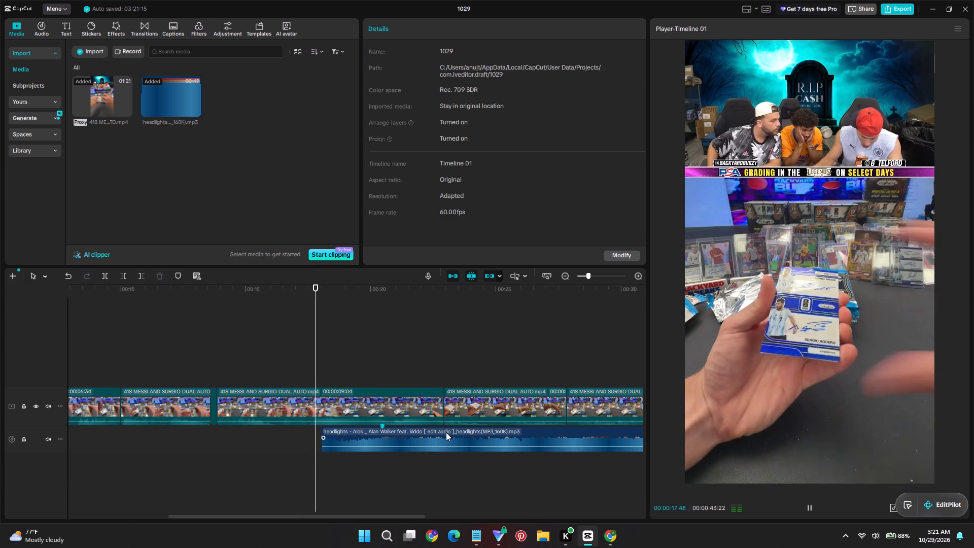
{"action": "left_click_drag", "start_coordinate": [447, 429], "coordinate": [378, 433]}
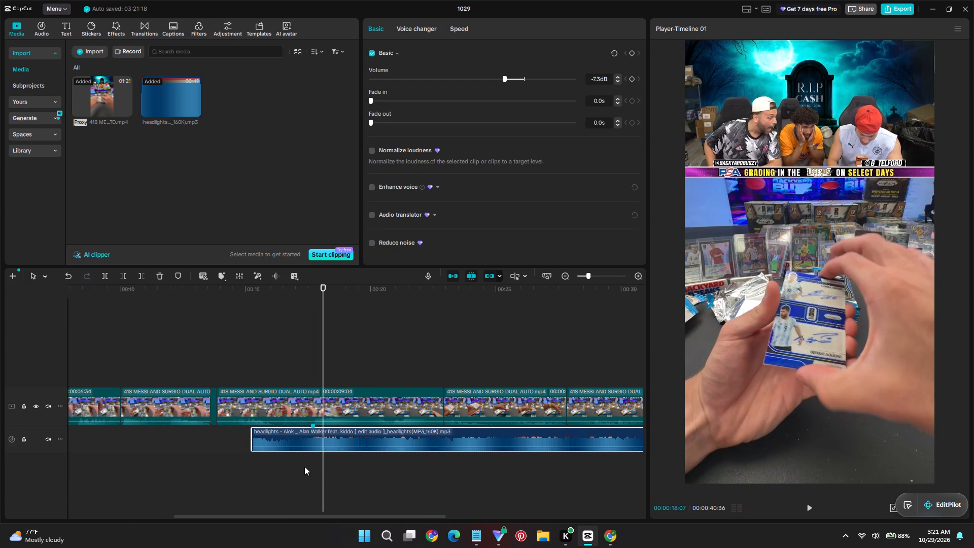
{"action": "left_click", "coordinate": [306, 451]}
{"action": "left_click", "coordinate": [301, 482]}
{"action": "key", "text": "space"}
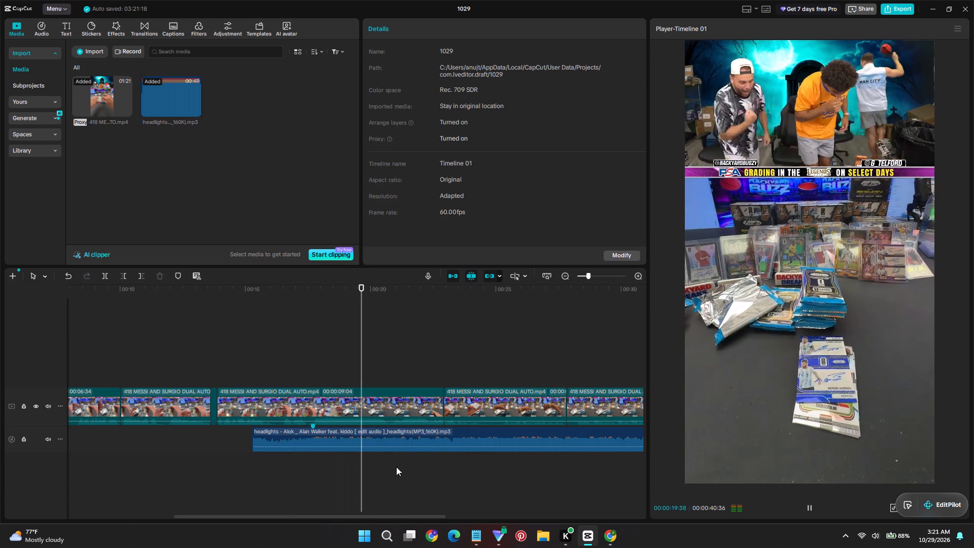
Keyframe the music volume at 00:00:22:28, drop it to -21.3 dB at 00:00:22:56 where the next clip starts, and play it back.
{"action": "left_click_drag", "start_coordinate": [396, 516], "coordinate": [429, 514]}
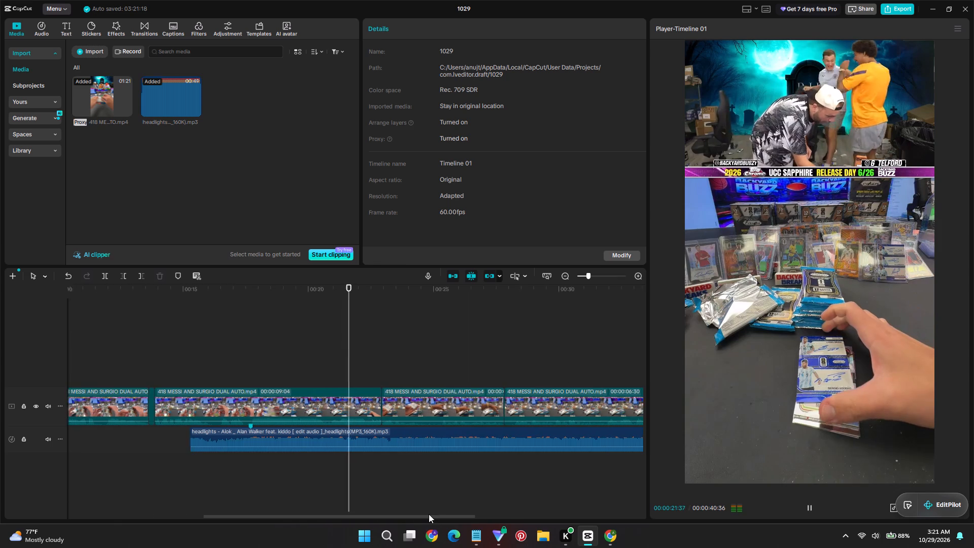
{"action": "left_click_drag", "start_coordinate": [429, 514], "coordinate": [433, 514]}
{"action": "key", "text": "space"}
{"action": "left_click", "coordinate": [368, 442]}
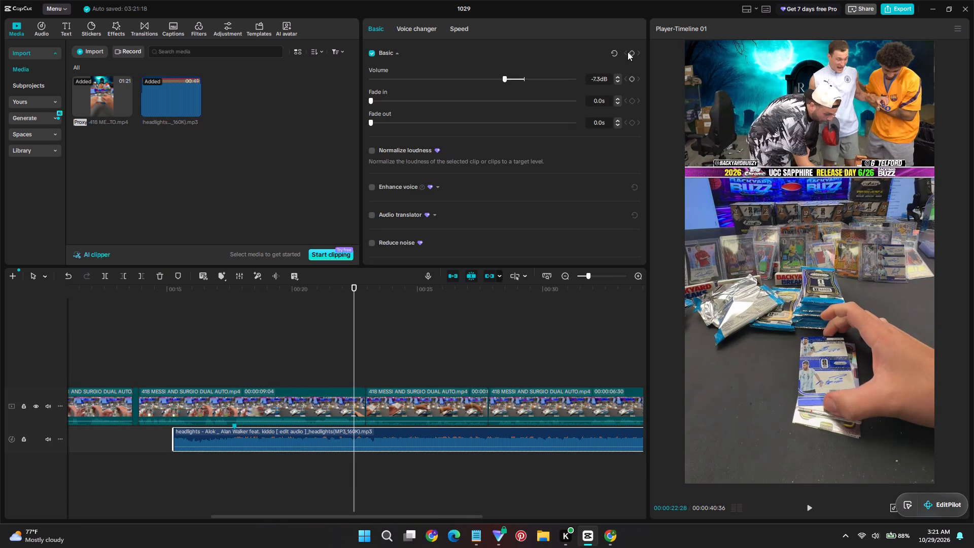
{"action": "left_click", "coordinate": [631, 54]}
{"action": "left_click_drag", "start_coordinate": [352, 343], "coordinate": [362, 353]}
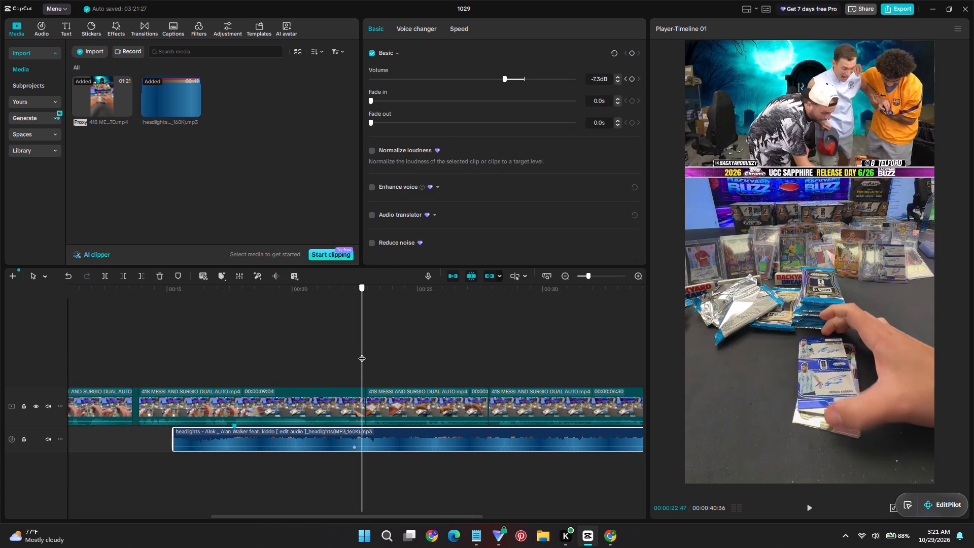
{"action": "left_click_drag", "start_coordinate": [362, 353], "coordinate": [364, 357]}
{"action": "left_click_drag", "start_coordinate": [501, 77], "coordinate": [475, 74]}
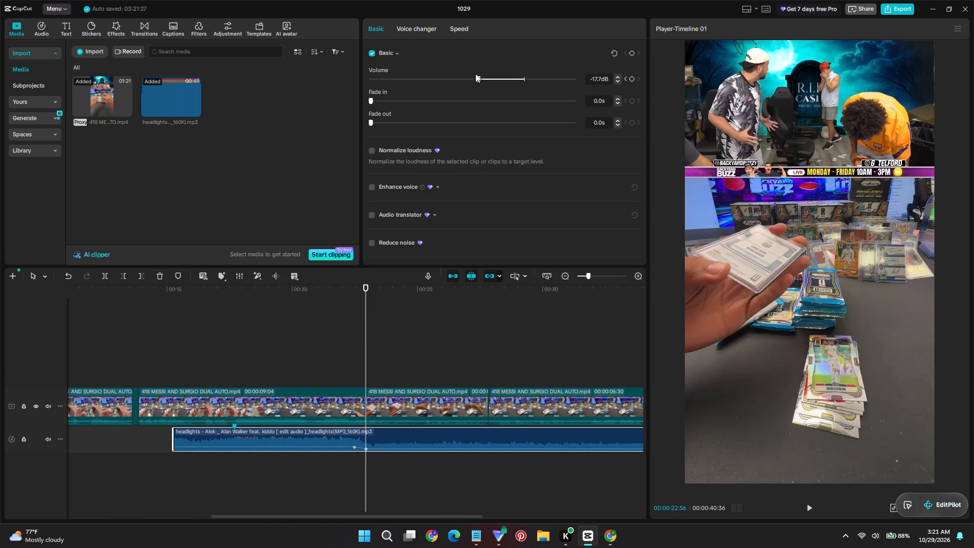
{"action": "left_click_drag", "start_coordinate": [475, 74], "coordinate": [467, 70]}
{"action": "key", "text": "space"}
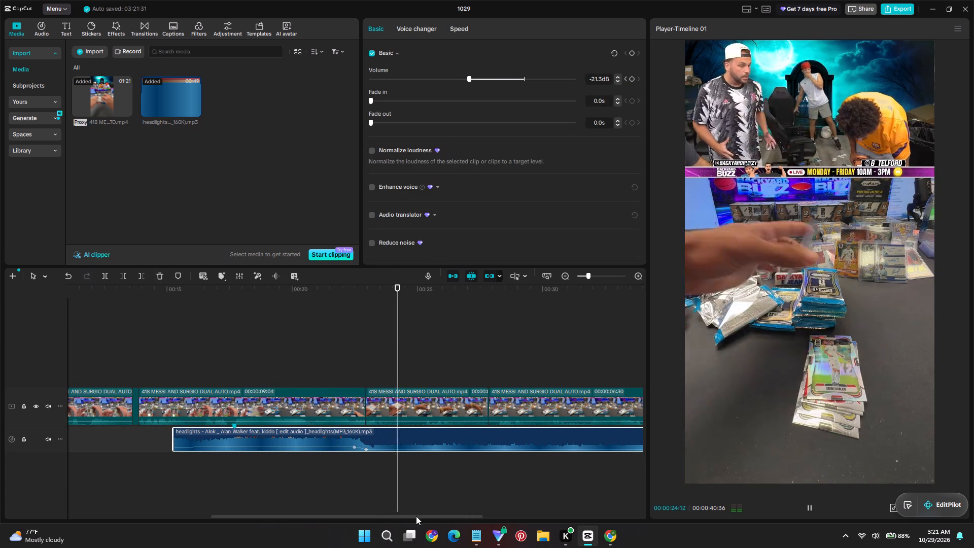
Extend the start of the headlights music back to the beginning of the video.
{"action": "left_click_drag", "start_coordinate": [418, 516], "coordinate": [307, 506]}
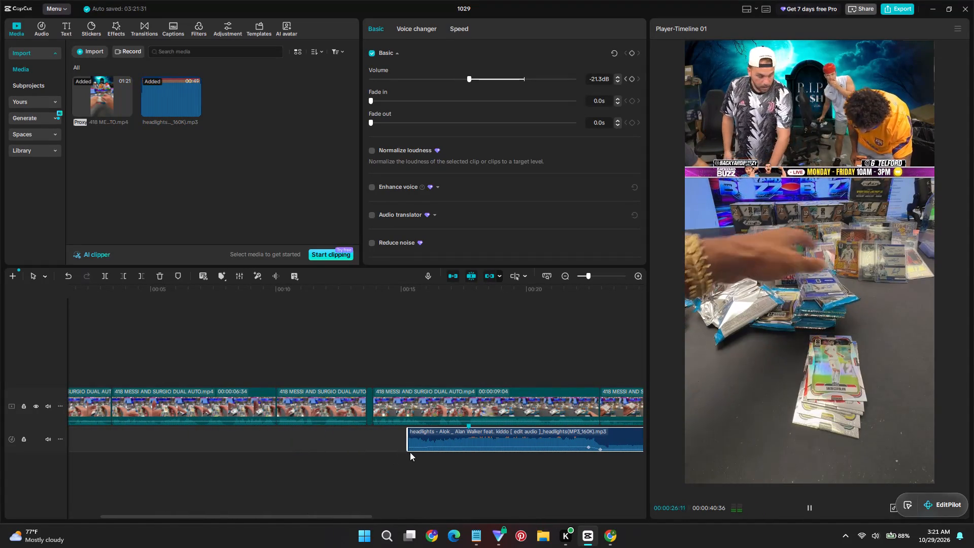
{"action": "left_click_drag", "start_coordinate": [408, 447], "coordinate": [0, 399]}
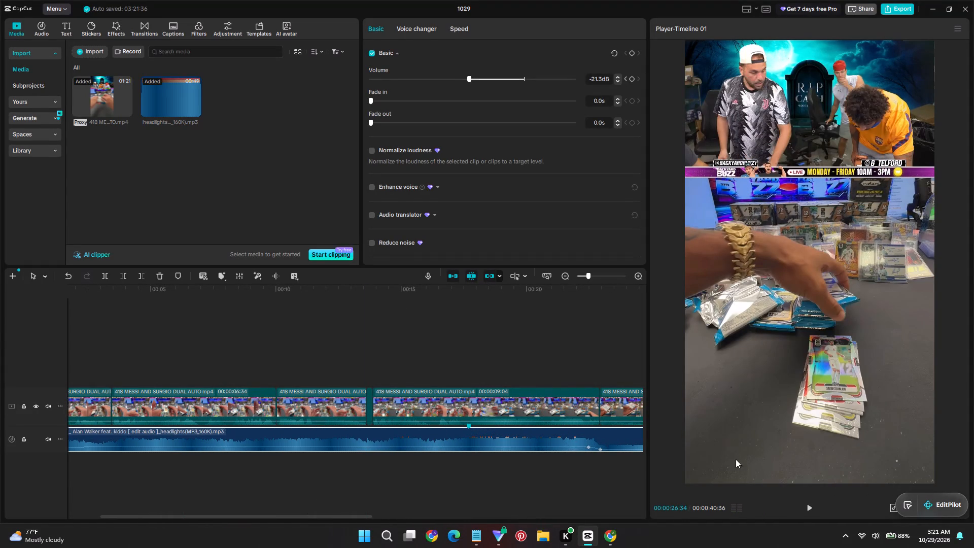
Play the lead-in to the card reveal and add music volume keyframes at 00:00:14:01 and 00:00:16:02.
{"action": "left_click", "coordinate": [588, 447]}
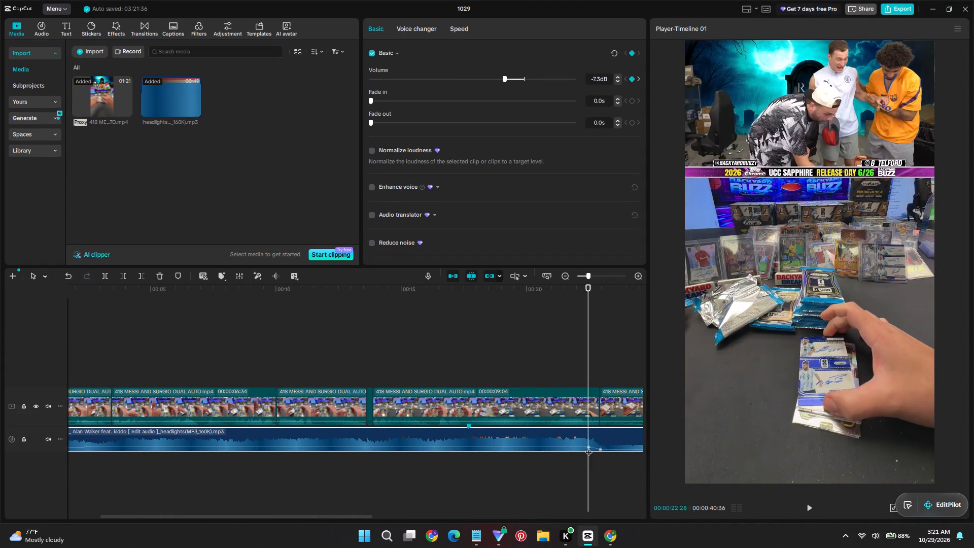
{"action": "left_click", "coordinate": [403, 358]}
{"action": "key", "text": "space"}
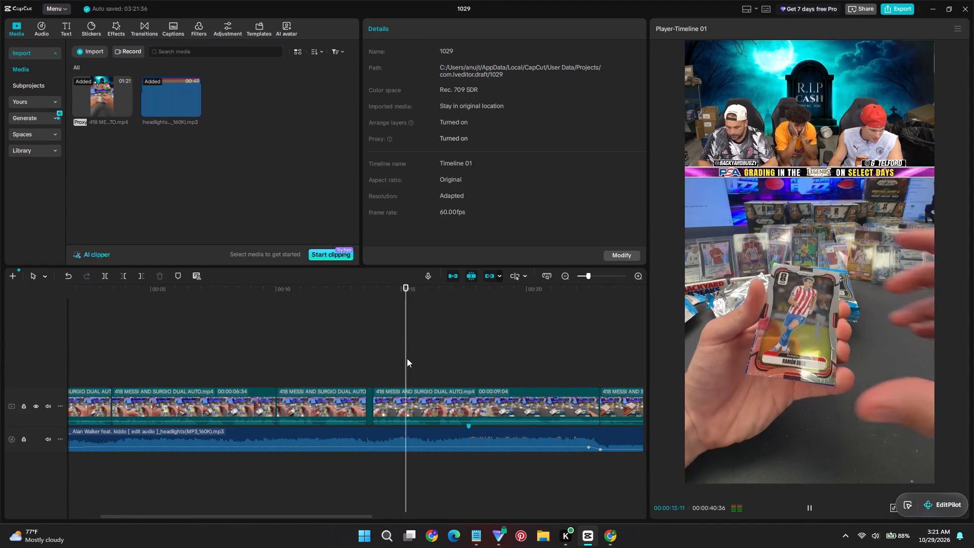
{"action": "left_click_drag", "start_coordinate": [368, 365], "coordinate": [363, 365]}
{"action": "key", "text": "space"}
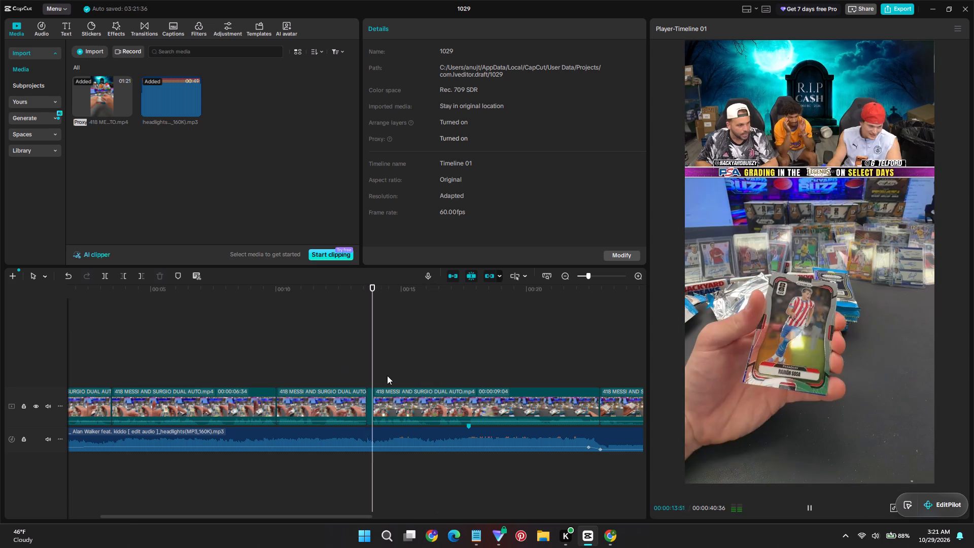
{"action": "left_click", "coordinate": [378, 376]}
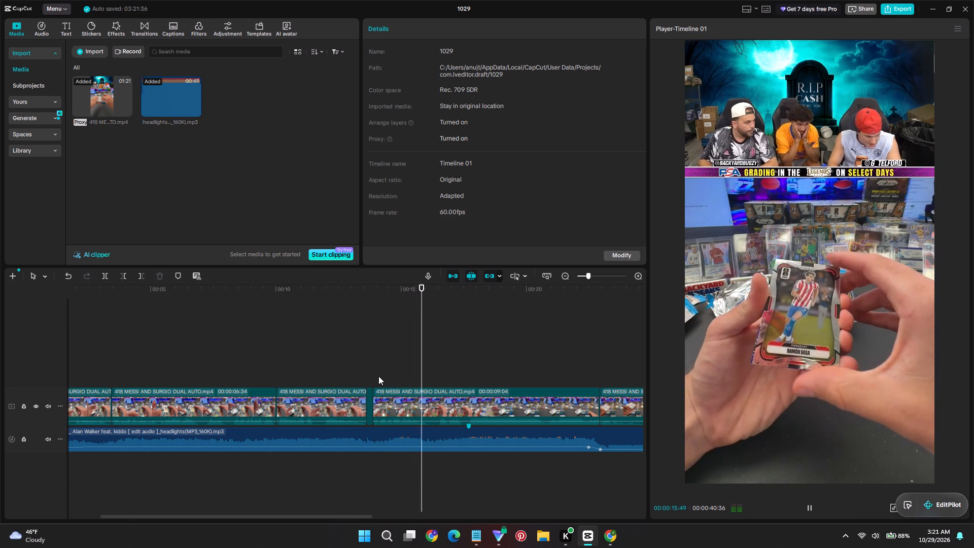
{"action": "left_click", "coordinate": [377, 375]}
{"action": "left_click", "coordinate": [405, 446]}
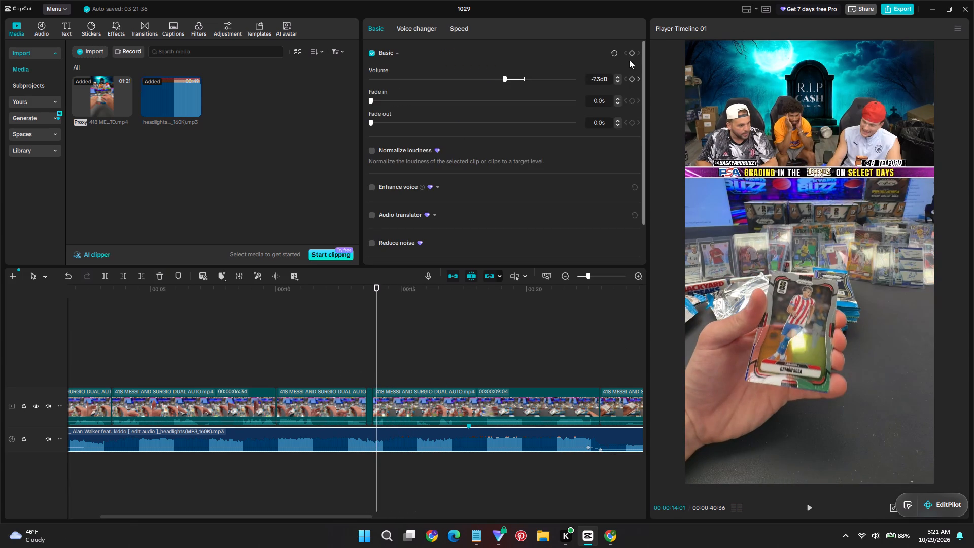
{"action": "left_click", "coordinate": [633, 56]}
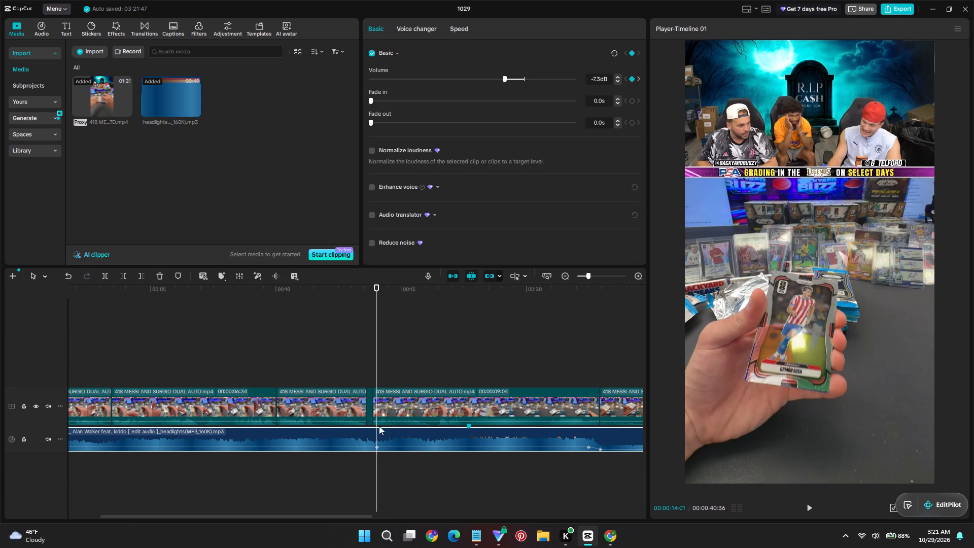
{"action": "left_click_drag", "start_coordinate": [375, 344], "coordinate": [422, 366]}
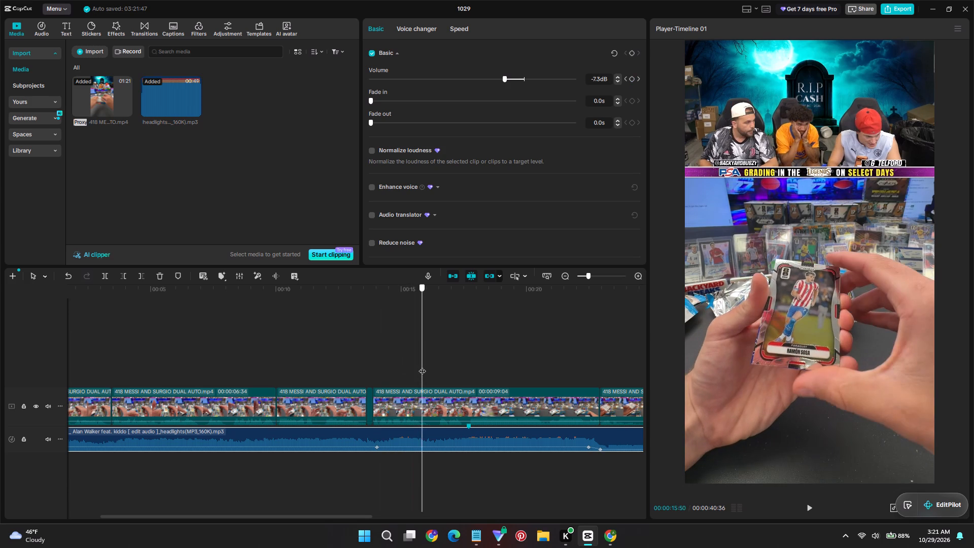
{"action": "left_click_drag", "start_coordinate": [422, 366], "coordinate": [427, 371]}
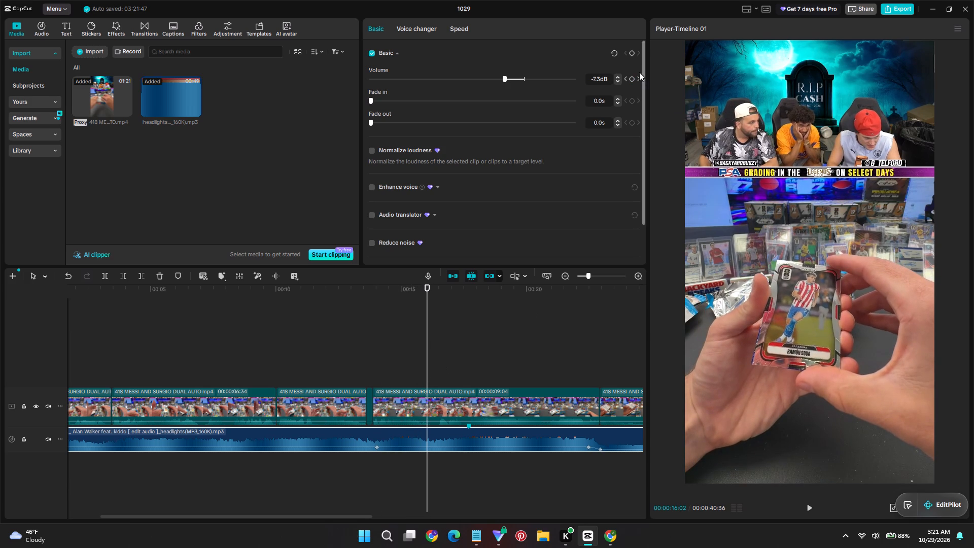
{"action": "left_click", "coordinate": [632, 56]}
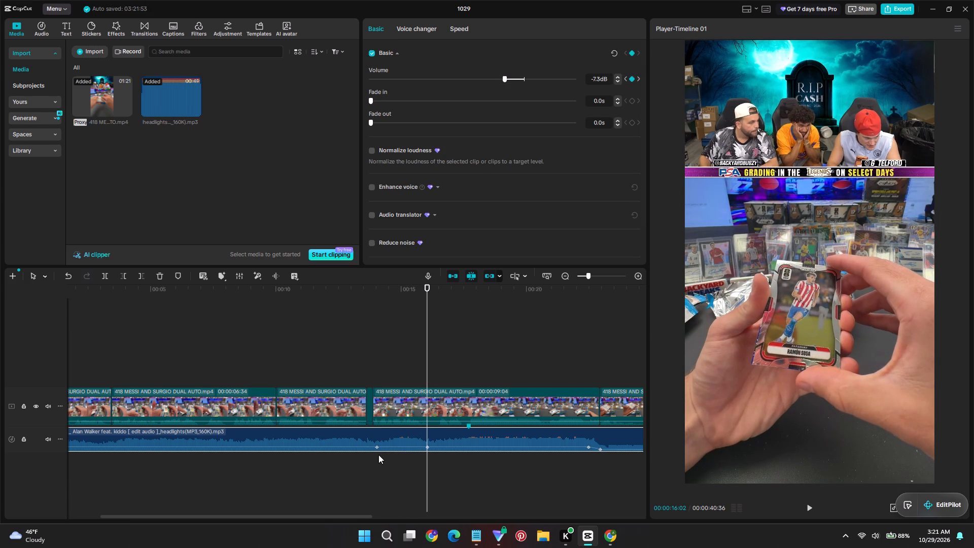
Move the 00:00:14:01 music keyframe earlier to 00:00:12:37 and set its volume to -15.9 dB.
{"action": "left_click_drag", "start_coordinate": [378, 449], "coordinate": [352, 448]}
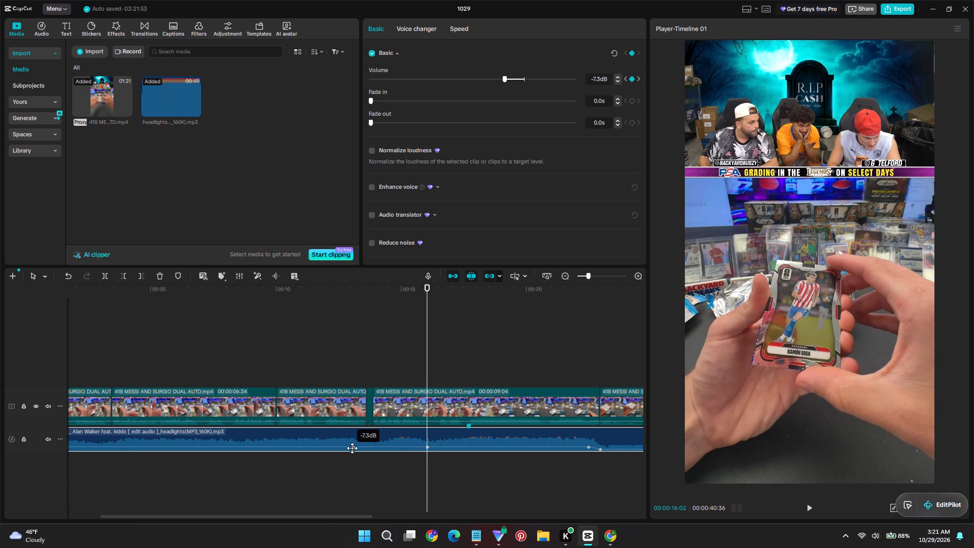
{"action": "left_click_drag", "start_coordinate": [352, 448], "coordinate": [341, 451]}
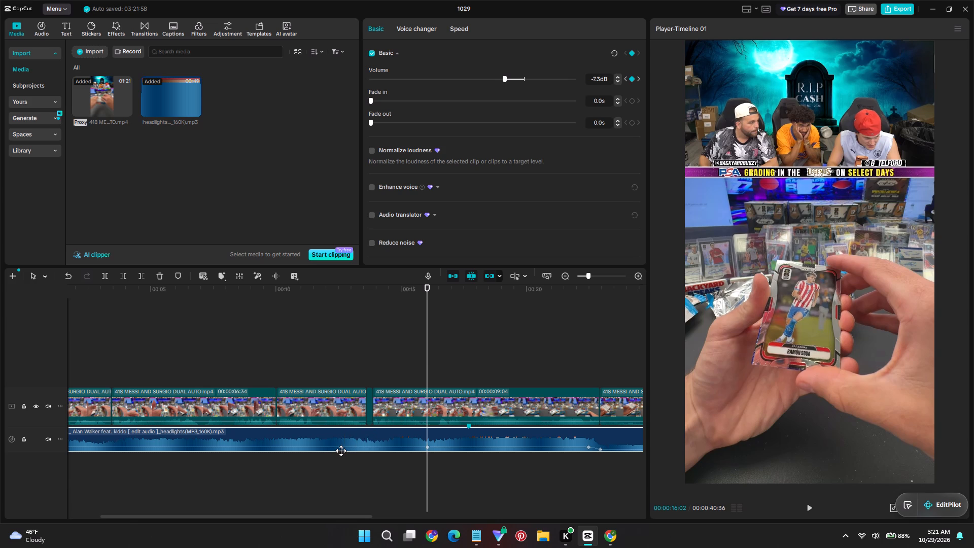
{"action": "left_click", "coordinate": [339, 449]}
{"action": "left_click_drag", "start_coordinate": [499, 79], "coordinate": [490, 79]}
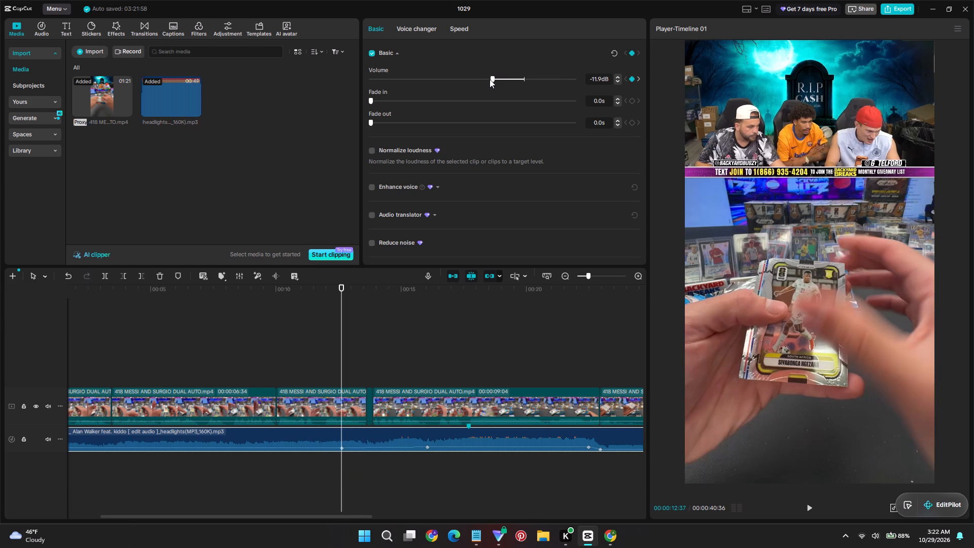
{"action": "left_click_drag", "start_coordinate": [490, 79], "coordinate": [481, 80]}
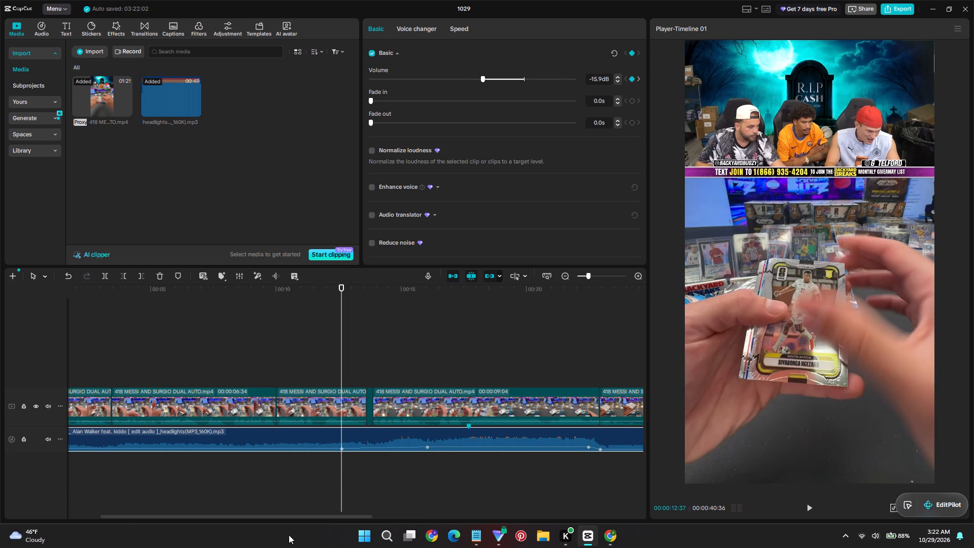
Play the video from the beginning through the card reveal to check the music's volume build-up.
{"action": "left_click_drag", "start_coordinate": [296, 517], "coordinate": [0, 485]}
{"action": "left_click_drag", "start_coordinate": [100, 294], "coordinate": [34, 284]}
{"action": "key", "text": "space"}
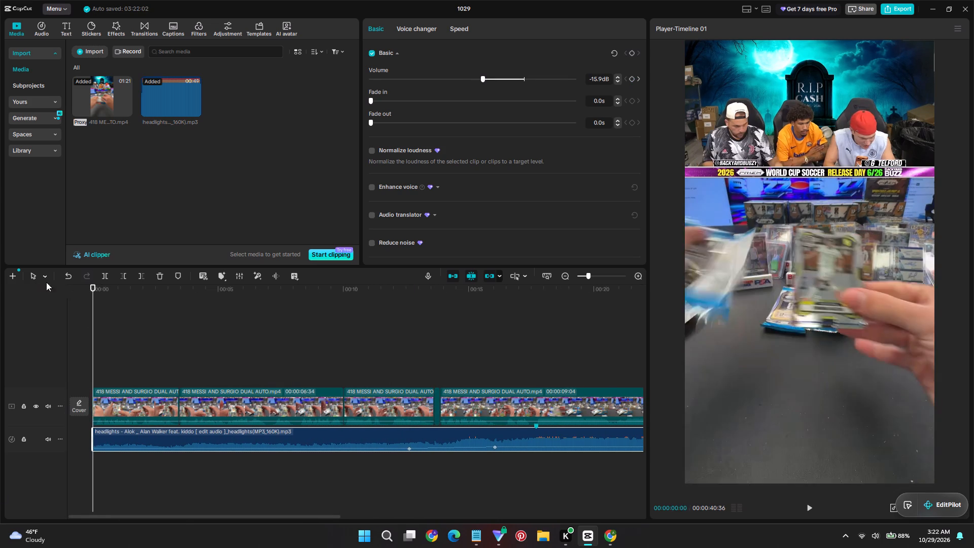
{"action": "scroll", "coordinate": [488, 445], "scroll_direction": "down", "scroll_amount": 10, "text": "ctrl"}
{"action": "scroll", "coordinate": [302, 411], "scroll_direction": "up", "scroll_amount": 3, "text": "ctrl"}
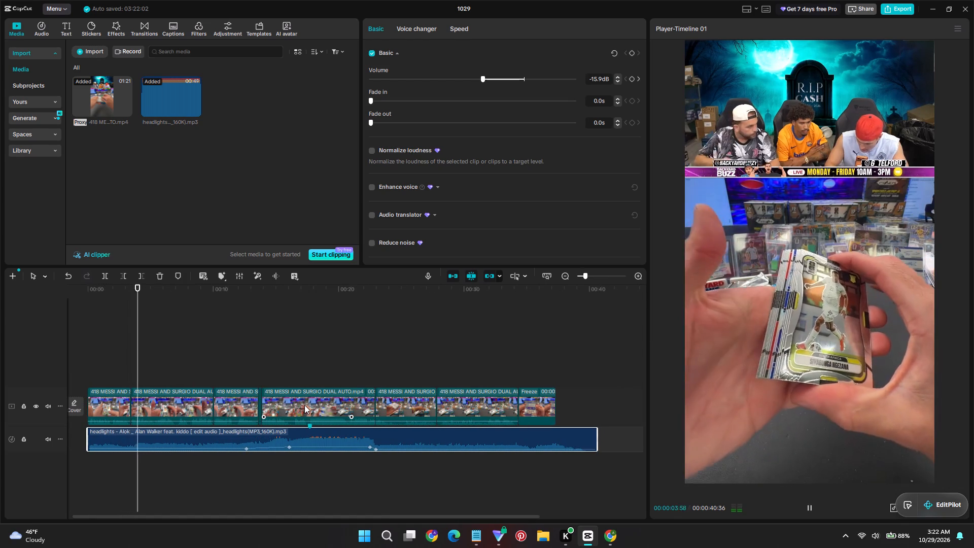
{"action": "key", "text": "space"}
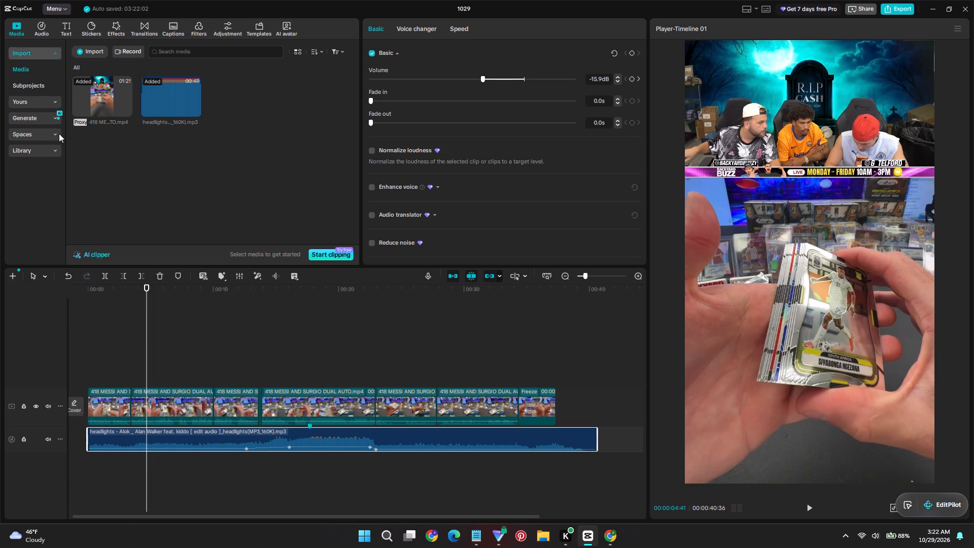
{"action": "left_click_drag", "start_coordinate": [90, 293], "coordinate": [45, 287]}
{"action": "key", "text": "space"}
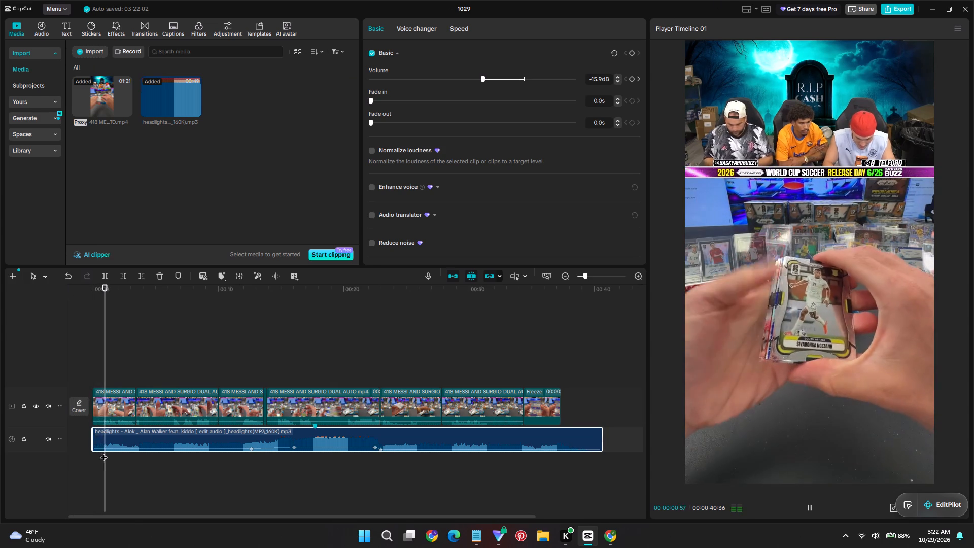
{"action": "scroll", "coordinate": [137, 428], "scroll_direction": "up", "scroll_amount": 7, "text": "ctrl"}
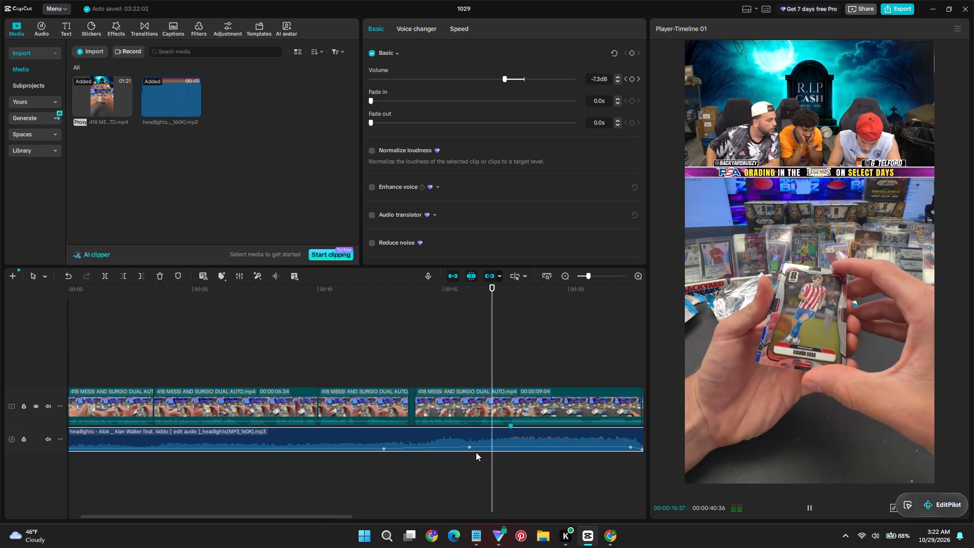
{"action": "left_click", "coordinate": [432, 465]}
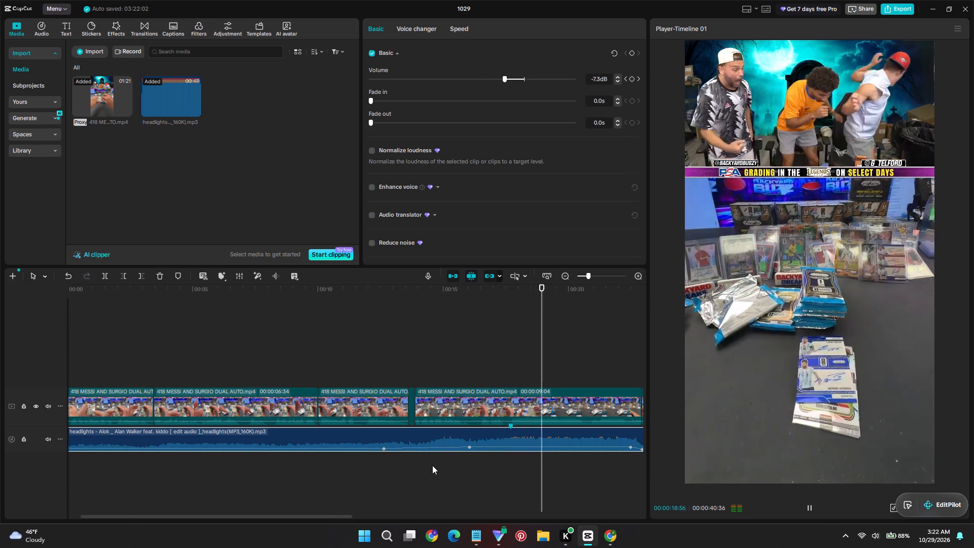
{"action": "key", "text": "space"}
{"action": "key", "text": "space"}
Lower the music volume at the 00:00:16:02 keyframe.
{"action": "left_click", "coordinate": [468, 448]}
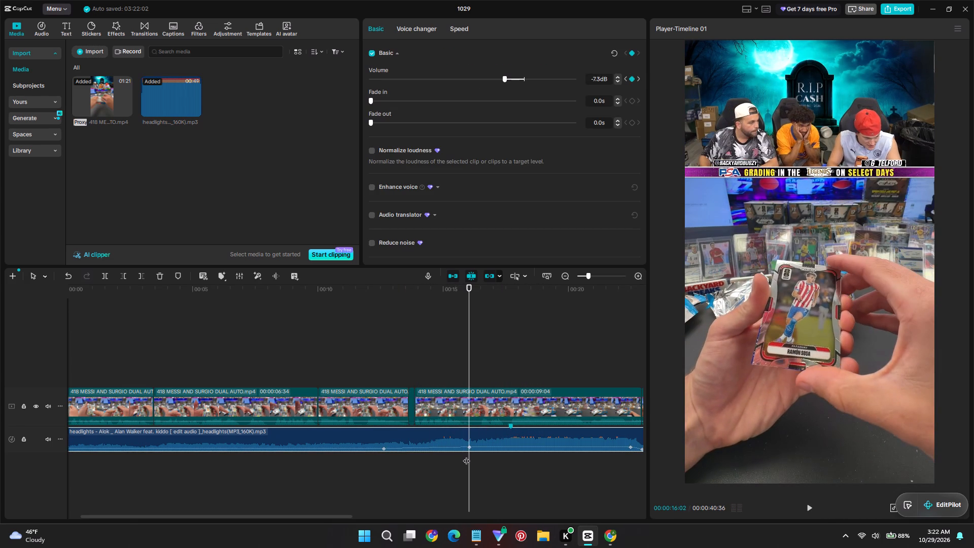
{"action": "left_click_drag", "start_coordinate": [505, 77], "coordinate": [475, 64]}
Add a music volume keyframe at 00:00:17:18, after the 00:00:16:02 keyframe.
{"action": "left_click_drag", "start_coordinate": [468, 364], "coordinate": [498, 371]}
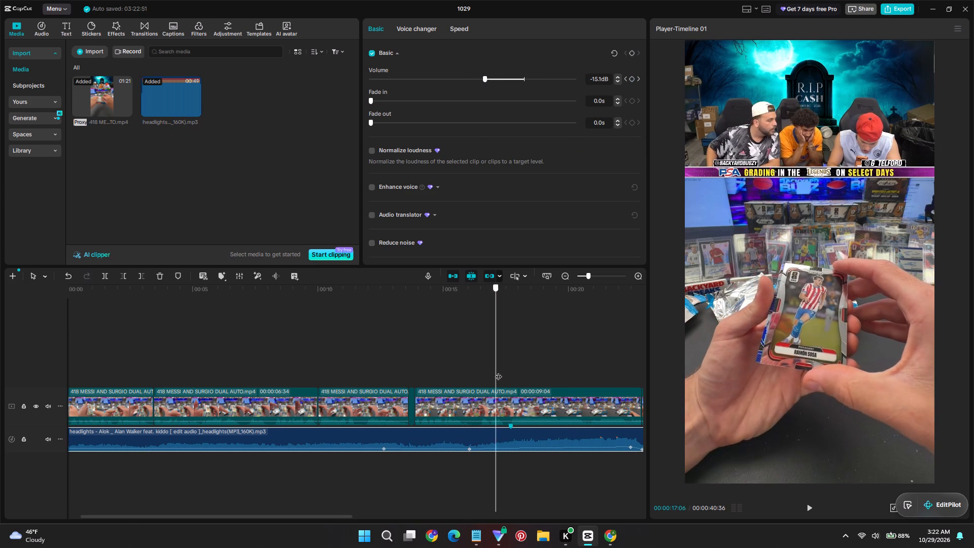
{"action": "left_click_drag", "start_coordinate": [498, 371], "coordinate": [501, 373]}
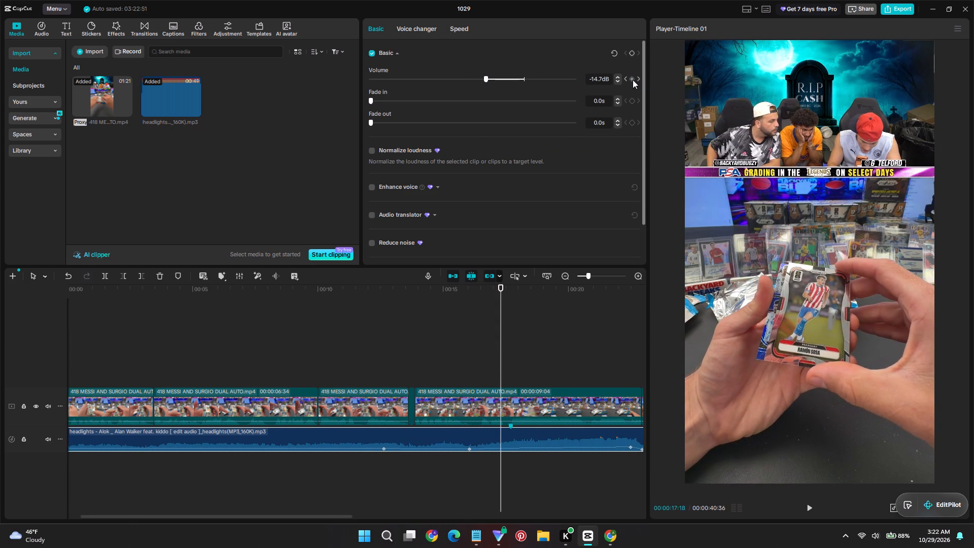
{"action": "left_click", "coordinate": [630, 80]}
Play the card reveal and the section after it to check the music's volume changes and the remaining footage.
{"action": "left_click", "coordinate": [469, 359]}
{"action": "key", "text": "space"}
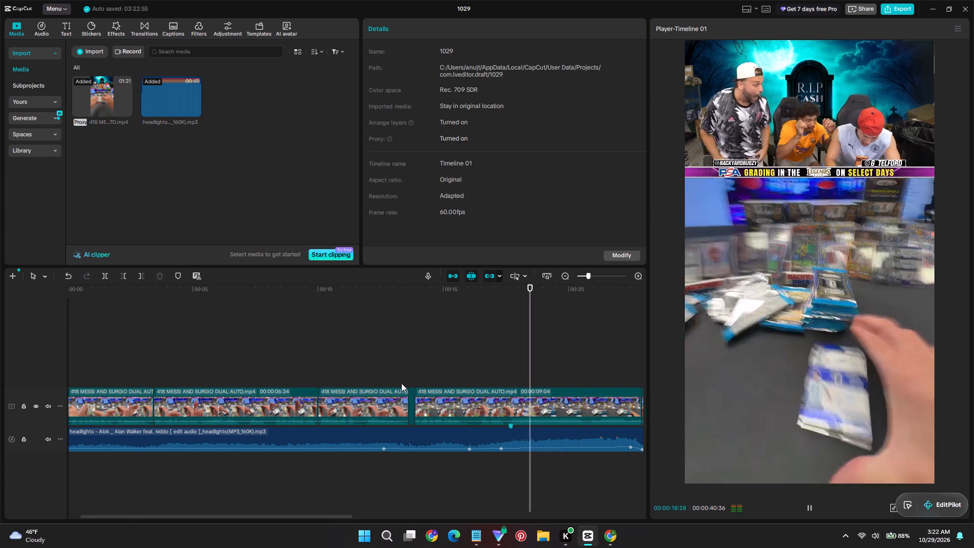
{"action": "left_click", "coordinate": [396, 366]}
{"action": "key", "text": "space"}
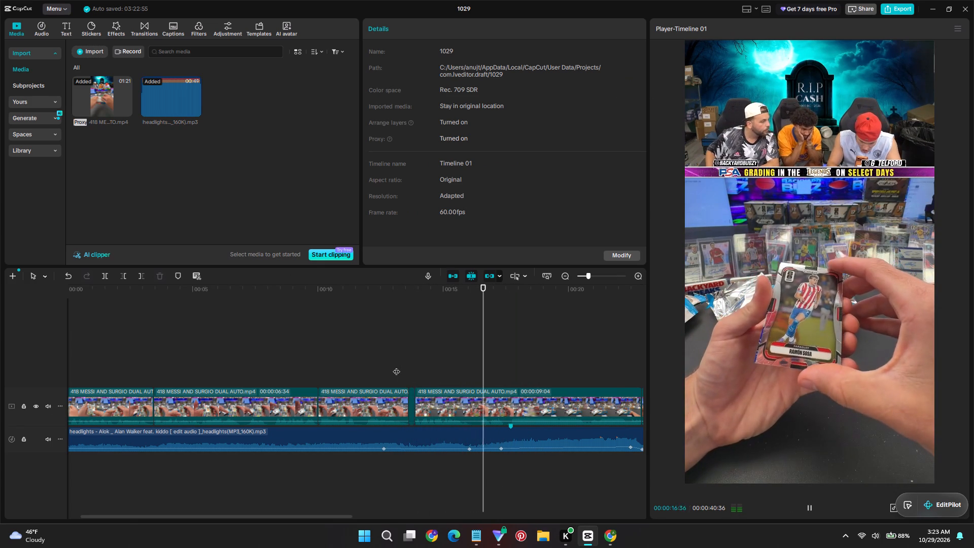
{"action": "scroll", "coordinate": [471, 432], "scroll_direction": "down", "scroll_amount": 1, "text": "ctrl"}
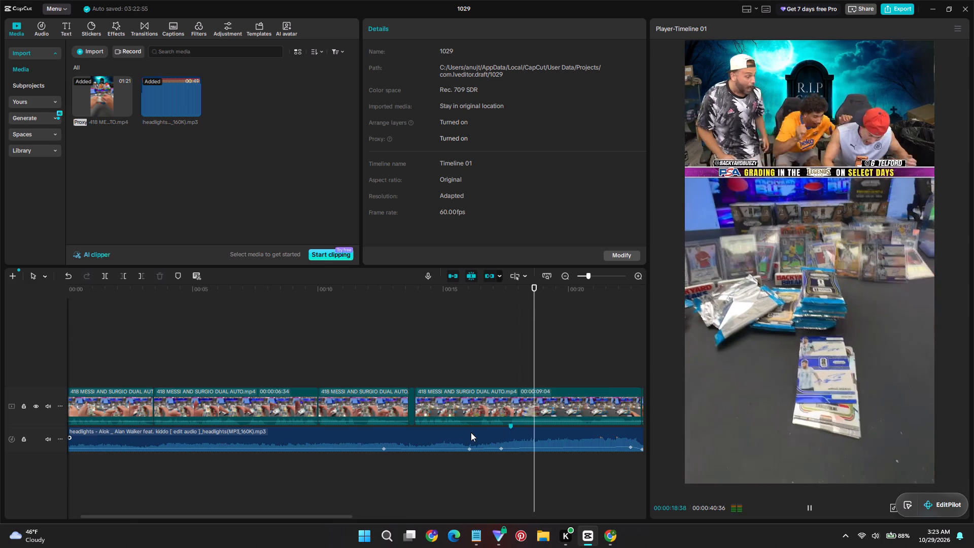
{"action": "scroll", "coordinate": [471, 432], "scroll_direction": "down", "scroll_amount": 5, "text": "ctrl"}
{"action": "scroll", "coordinate": [410, 447], "scroll_direction": "up", "scroll_amount": 3, "text": "ctrl"}
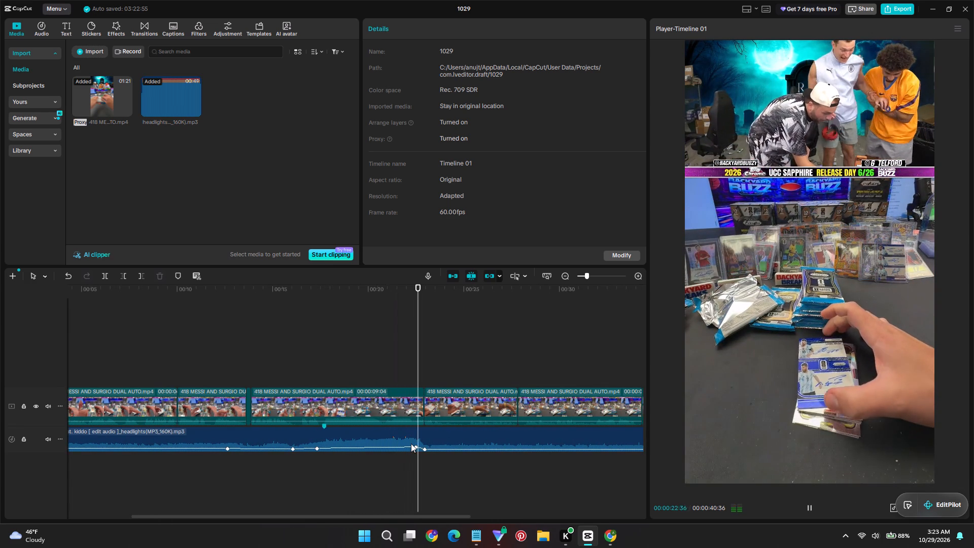
{"action": "key", "text": "space"}
{"action": "key", "text": "space"}
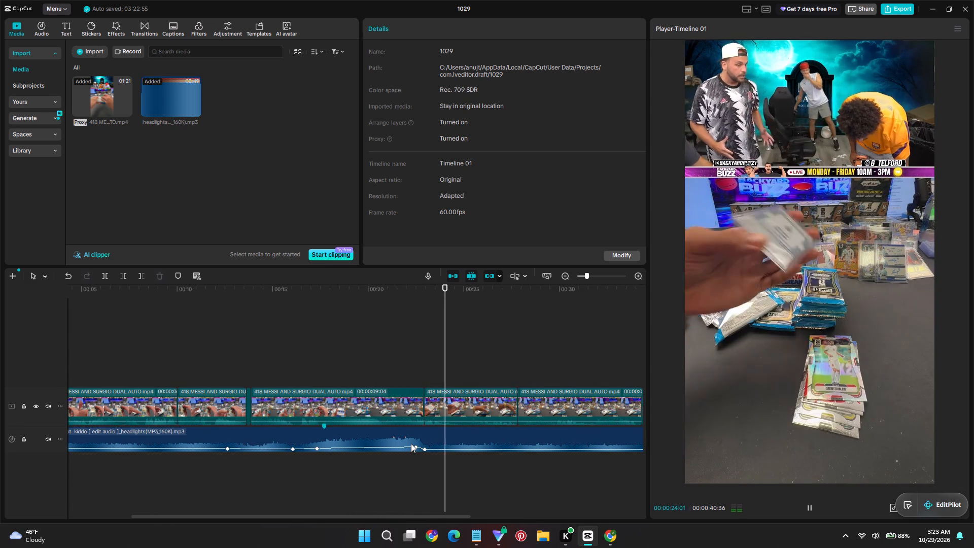
{"action": "scroll", "coordinate": [477, 431], "scroll_direction": "down", "scroll_amount": 9}
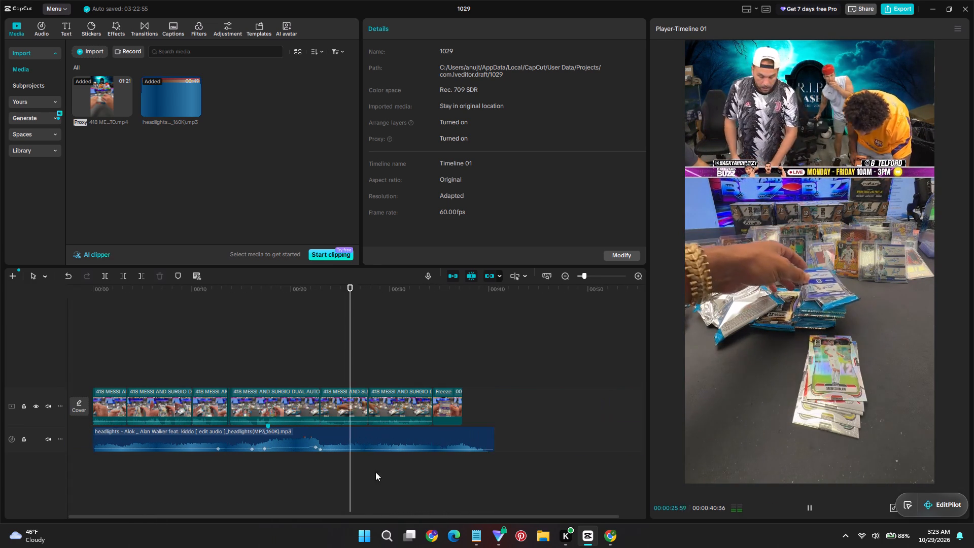
{"action": "scroll", "coordinate": [369, 488], "scroll_direction": "up", "scroll_amount": 4, "text": "ctrl"}
{"action": "left_click_drag", "start_coordinate": [394, 517], "coordinate": [322, 512]}
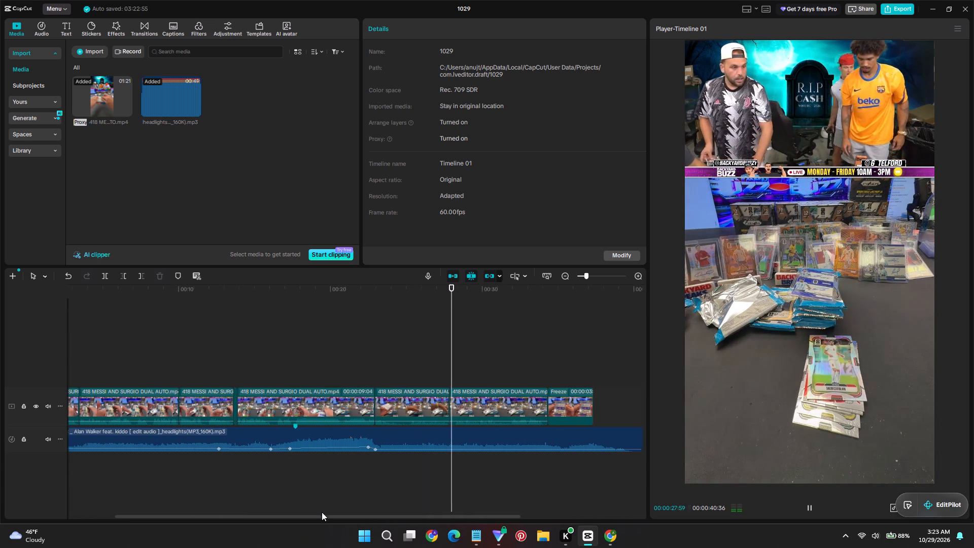
{"action": "left_click_drag", "start_coordinate": [322, 512], "coordinate": [319, 508]}
{"action": "scroll", "coordinate": [411, 467], "scroll_direction": "down", "scroll_amount": 3, "text": "ctrl"}
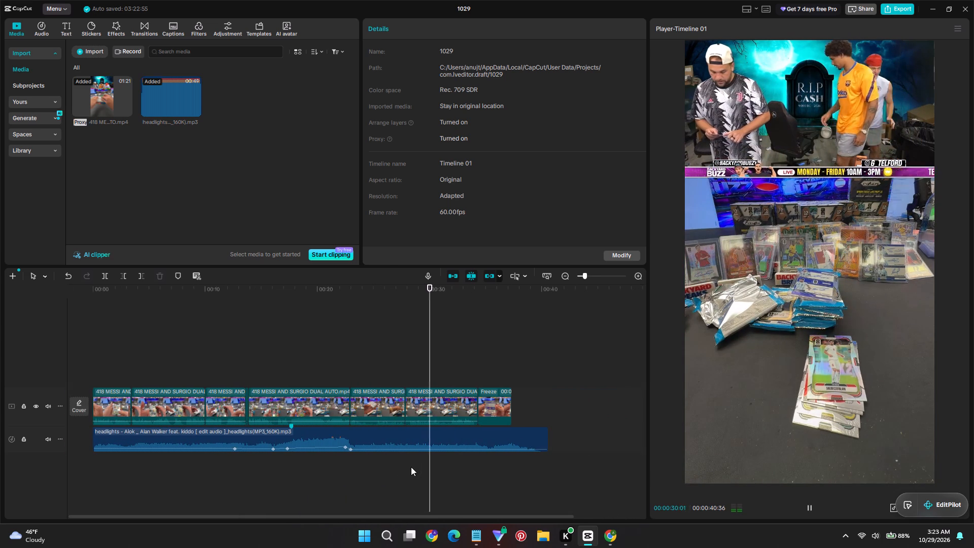
{"action": "left_click", "coordinate": [306, 364]}
{"action": "key", "text": "space"}
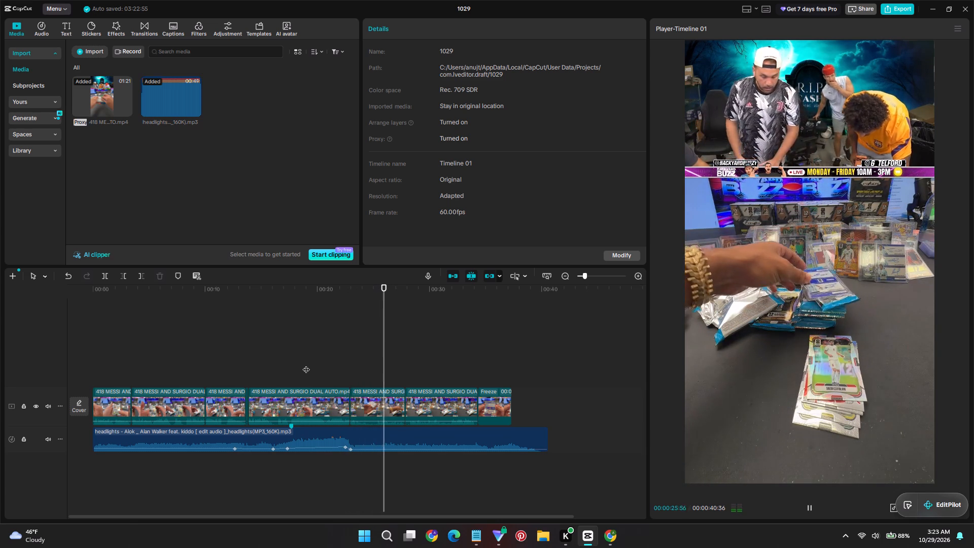
{"action": "left_click", "coordinate": [276, 351]}
{"action": "key", "text": "space"}
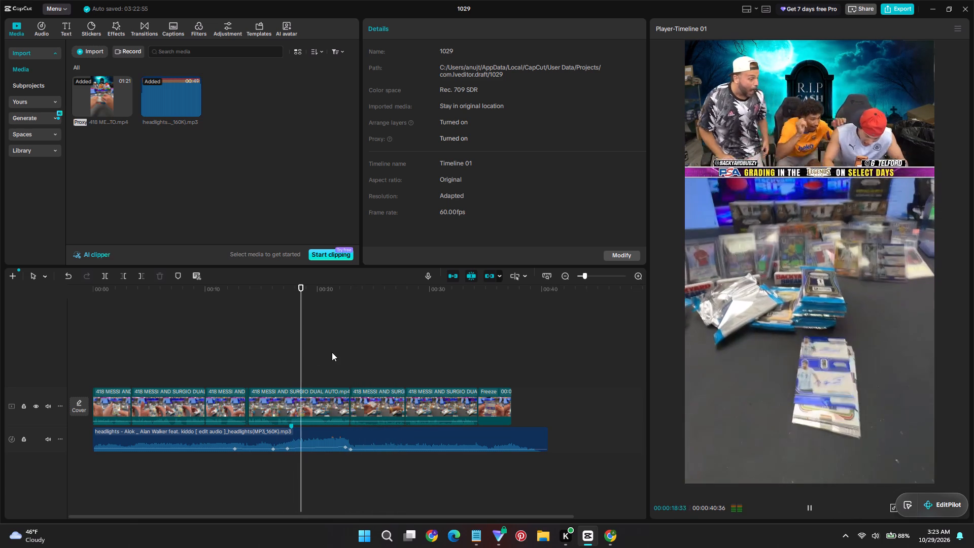
Delete the last two video clips and the ending freeze frame that follow the card reveal clip.
{"action": "left_click_drag", "start_coordinate": [391, 358], "coordinate": [499, 397]}
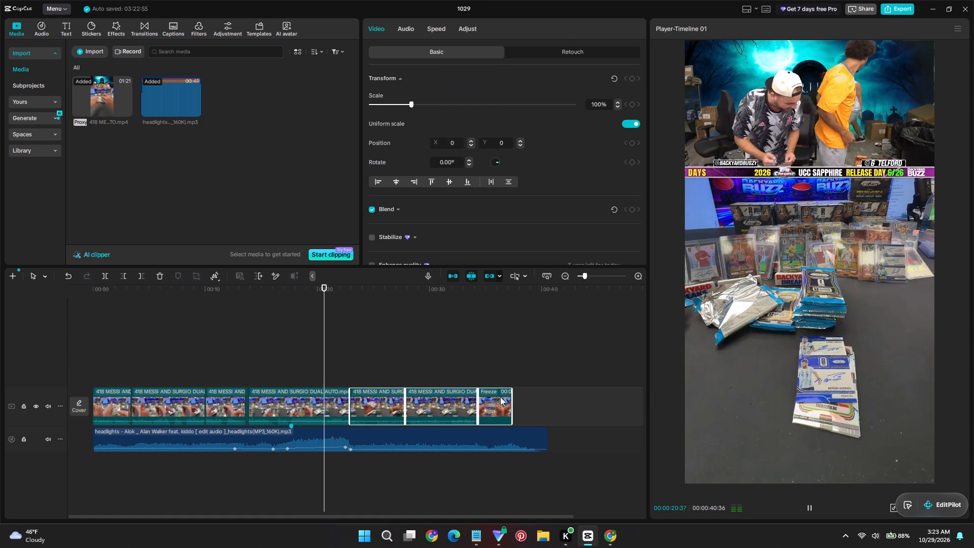
{"action": "key", "text": "Delete"}
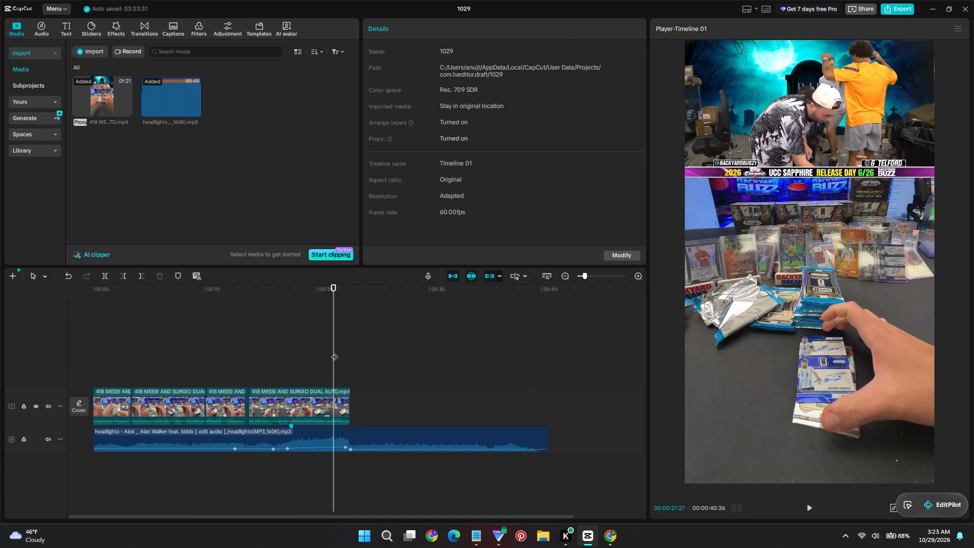
Trim the end of the music to the end of the last video clip at 00:00:22:56.
{"action": "left_click_drag", "start_coordinate": [334, 352], "coordinate": [350, 360]}
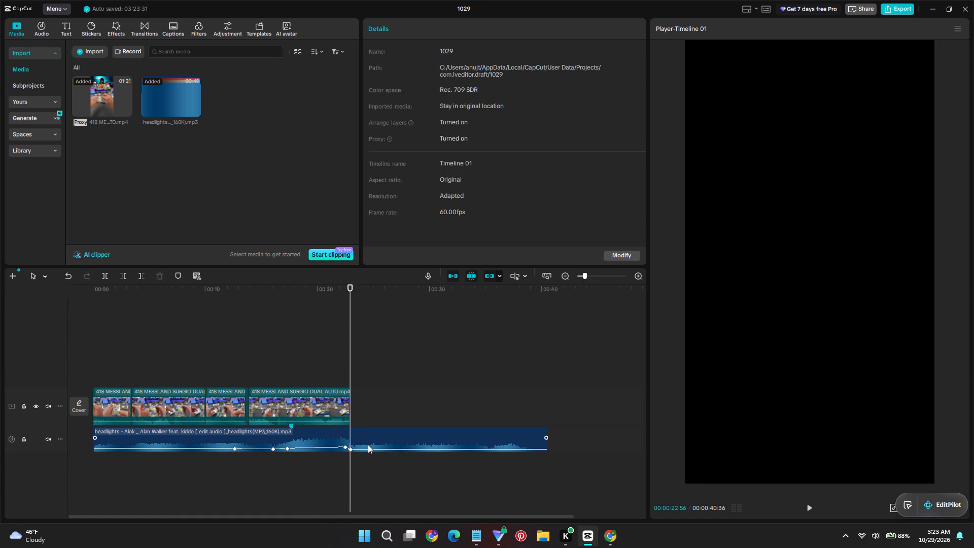
{"action": "key", "text": "w"}
{"action": "left_click", "coordinate": [362, 439]}
{"action": "key", "text": "w"}
Play the shortened video's lead-in to the reveal and its opening to check the pacing and music.
{"action": "left_click", "coordinate": [236, 369]}
{"action": "key", "text": "space"}
{"action": "scroll", "coordinate": [302, 451], "scroll_direction": "up", "scroll_amount": 2, "text": "ctrl"}
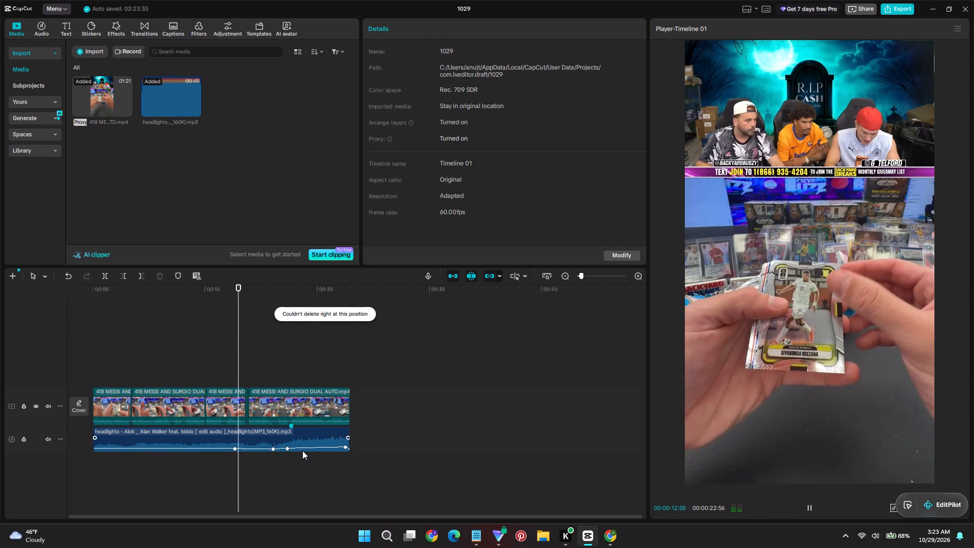
{"action": "scroll", "coordinate": [302, 451], "scroll_direction": "up", "scroll_amount": 2, "text": "ctrl"}
{"action": "left_click_drag", "start_coordinate": [333, 517], "coordinate": [222, 512]}
{"action": "left_click", "coordinate": [128, 354]}
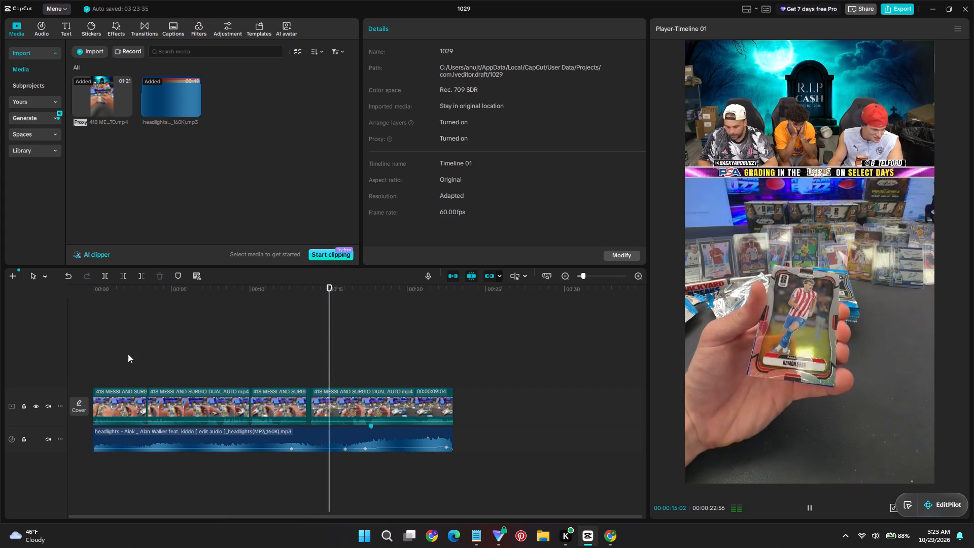
{"action": "key", "text": "space"}
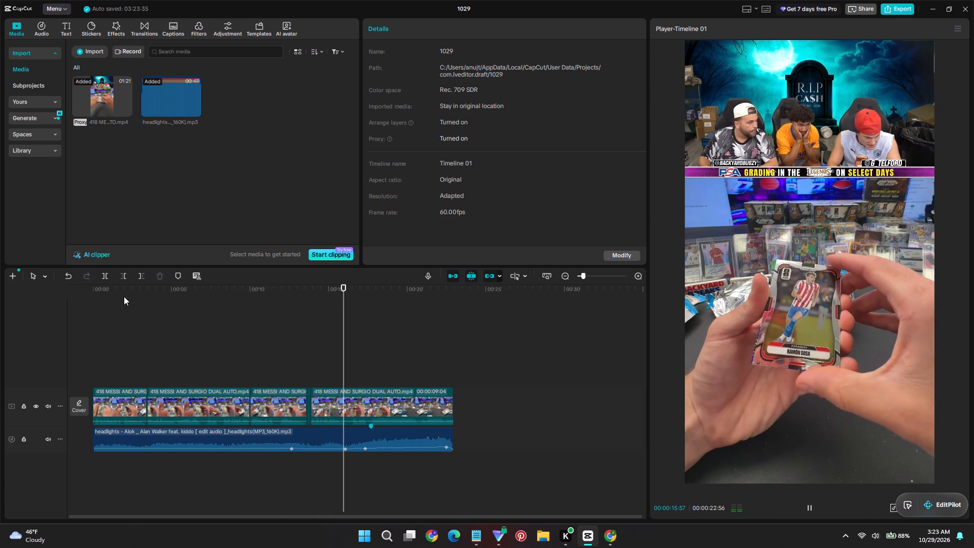
{"action": "left_click_drag", "start_coordinate": [103, 287], "coordinate": [56, 283]}
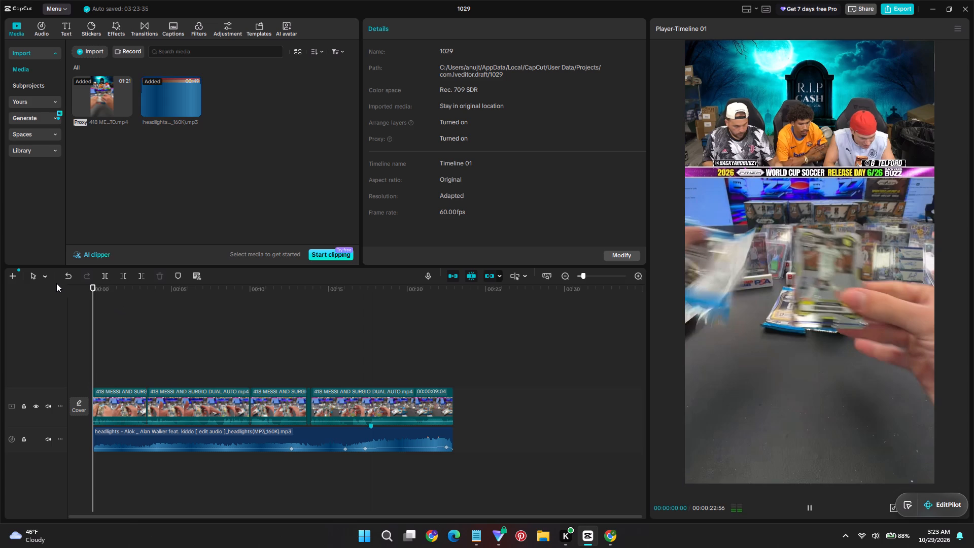
{"action": "key", "text": "space"}
{"action": "key", "text": "space"}
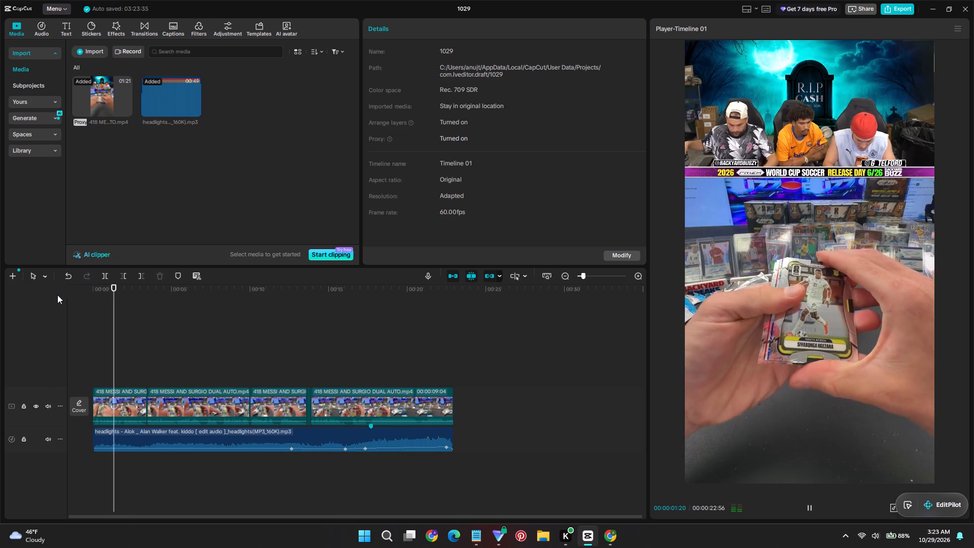
{"action": "scroll", "coordinate": [145, 399], "scroll_direction": "up", "scroll_amount": 6, "text": "ctrl"}
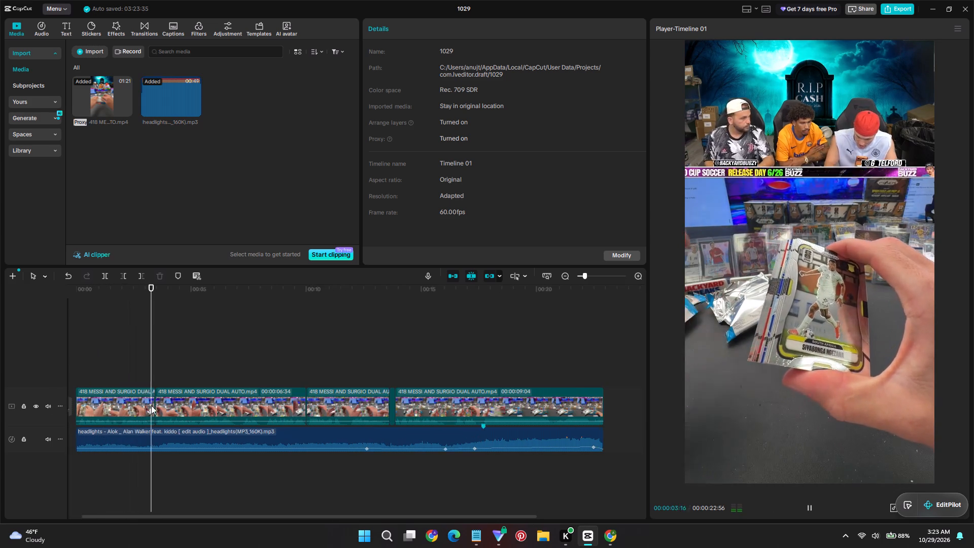
{"action": "scroll", "coordinate": [151, 405], "scroll_direction": "up", "scroll_amount": 1, "text": "ctrl"}
{"action": "key", "text": "space"}
{"action": "left_click_drag", "start_coordinate": [213, 518], "coordinate": [73, 494]}
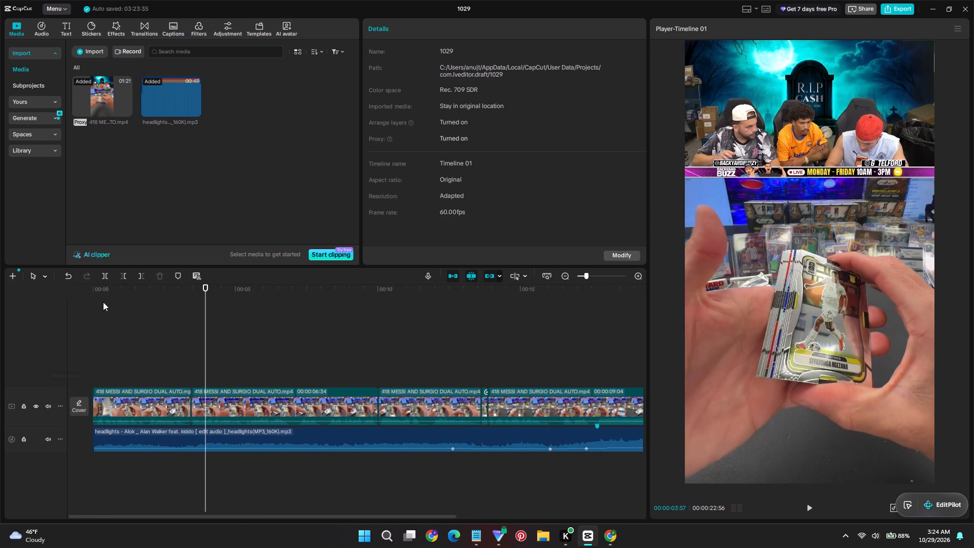
{"action": "left_click_drag", "start_coordinate": [107, 289], "coordinate": [60, 280]}
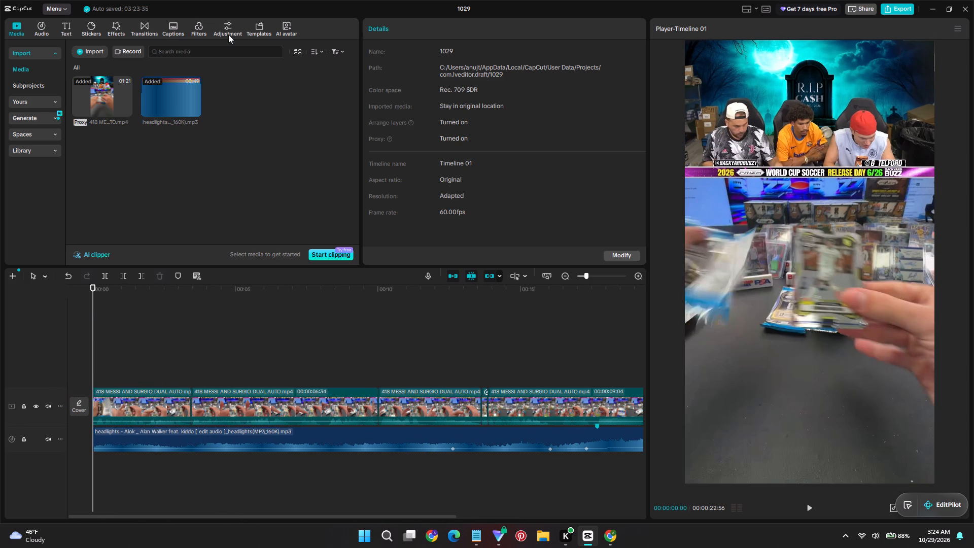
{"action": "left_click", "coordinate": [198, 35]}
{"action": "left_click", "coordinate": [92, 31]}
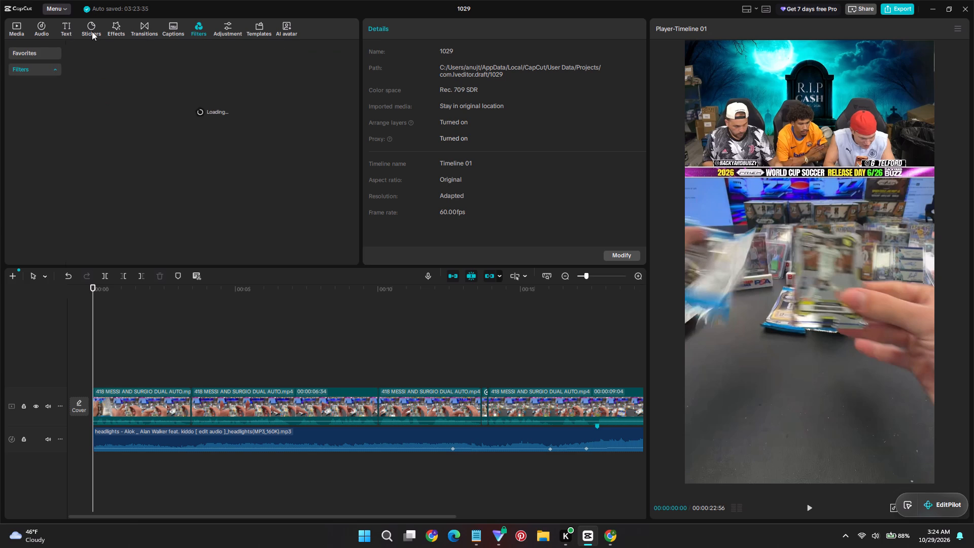
Copy all four video clips and paste the duplicates onto a track above the originals, starting at 00:00:00:00.
{"action": "left_click_drag", "start_coordinate": [132, 360], "coordinate": [414, 404]}
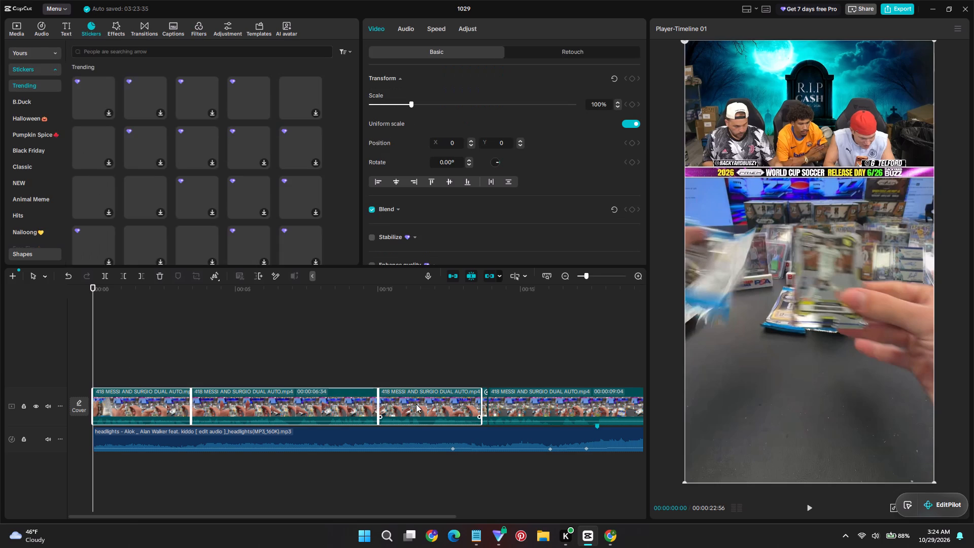
{"action": "scroll", "coordinate": [416, 404], "scroll_direction": "down", "scroll_amount": 8}
{"action": "left_click", "coordinate": [127, 348]}
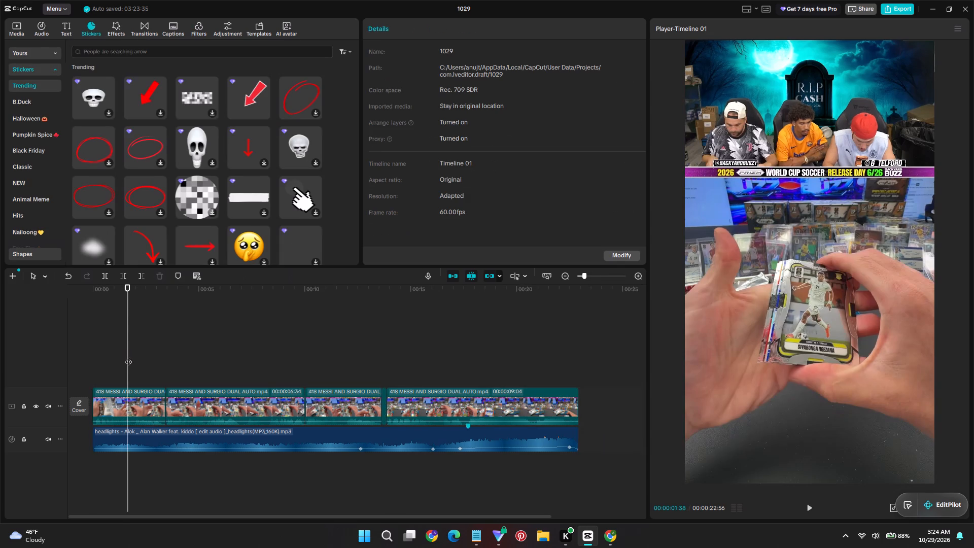
{"action": "left_click_drag", "start_coordinate": [130, 357], "coordinate": [222, 388]}
{"action": "left_click_drag", "start_coordinate": [147, 359], "coordinate": [530, 391]}
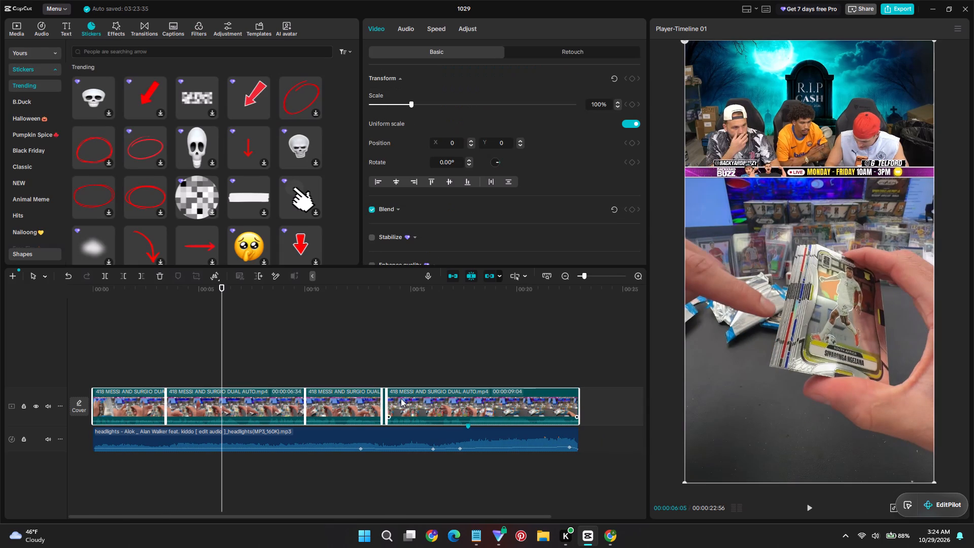
{"action": "left_click_drag", "start_coordinate": [218, 342], "coordinate": [131, 338]}
{"action": "left_click_drag", "start_coordinate": [118, 344], "coordinate": [547, 395]}
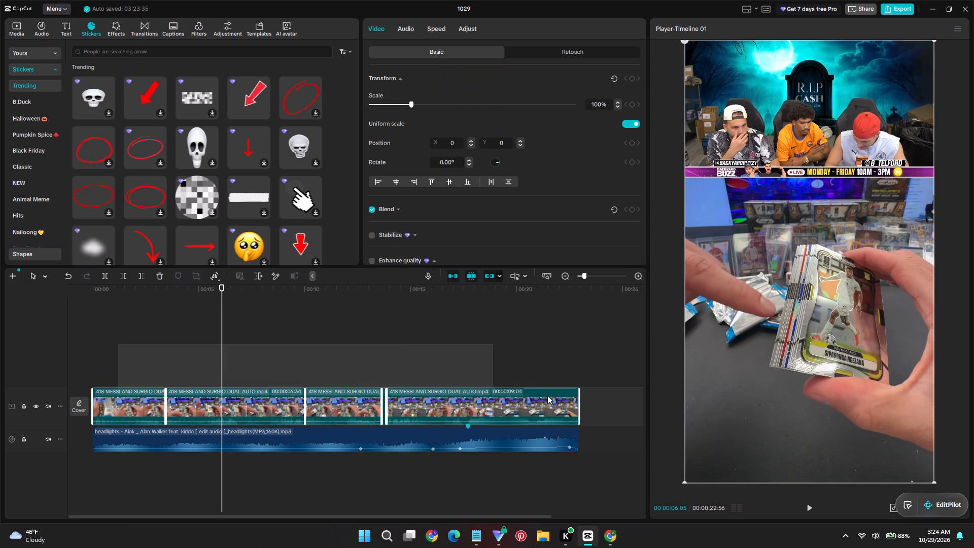
{"action": "left_click_drag", "start_coordinate": [547, 395], "coordinate": [560, 395]}
{"action": "key", "text": "ctrl+c"}
{"action": "key", "text": "ctrl+c"}
{"action": "key", "text": "ctrl+c"}
{"action": "left_click_drag", "start_coordinate": [119, 296], "coordinate": [38, 286], "text": "ctrl"}
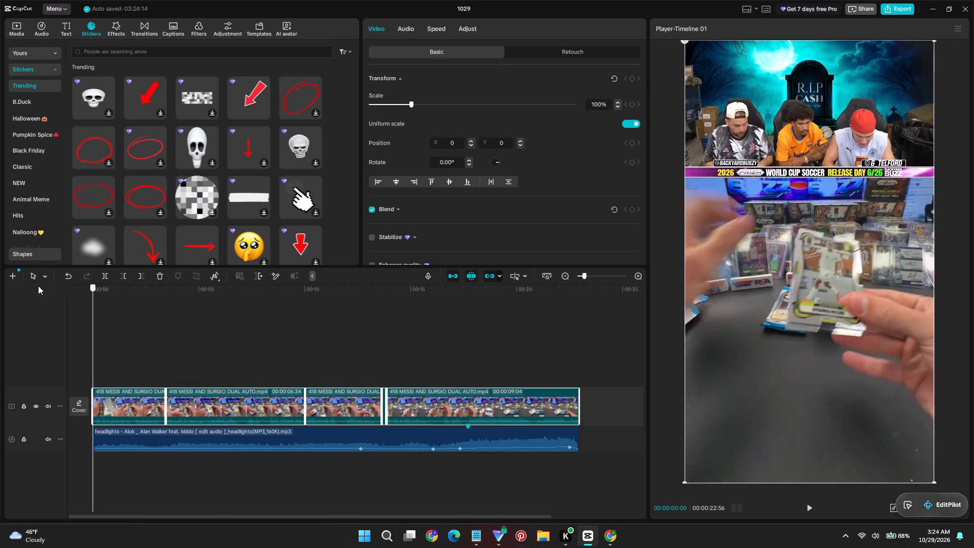
{"action": "left_click_drag", "start_coordinate": [38, 286], "coordinate": [23, 286], "text": "ctrl"}
{"action": "key", "text": "ctrl+b"}
{"action": "key", "text": "ctrl+v"}
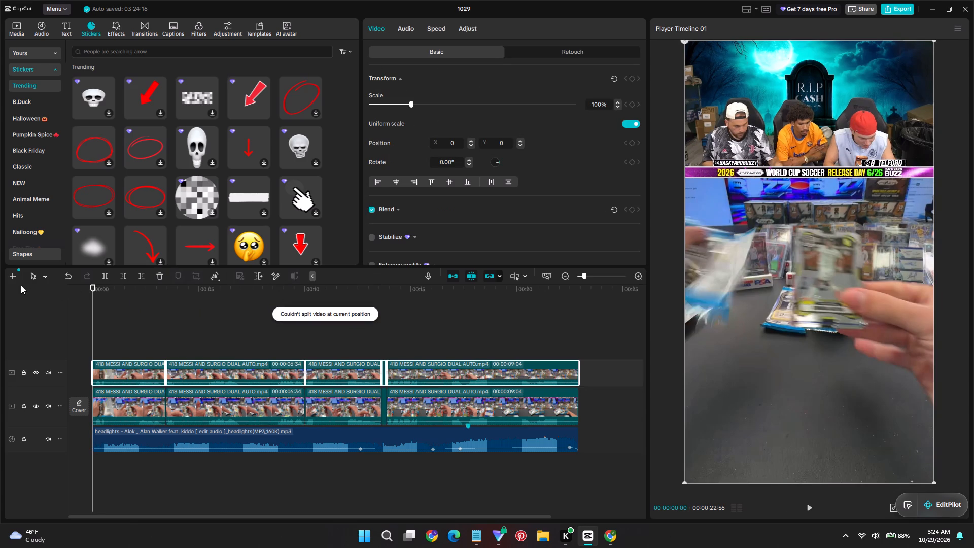
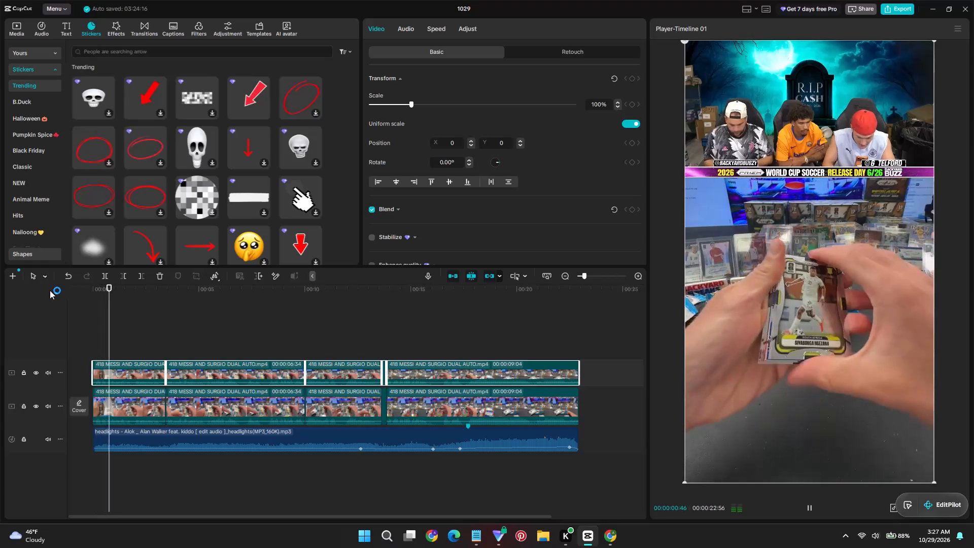
Stop playback and generate auto captions for the selected duplicate clips, with English as spoken language and no bilingual captions.
{"action": "key", "text": "space"}
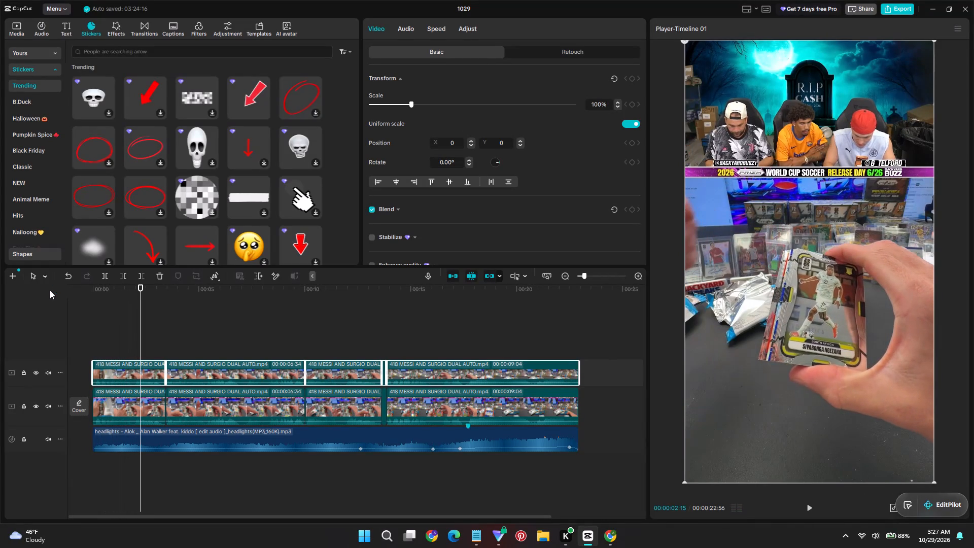
{"action": "left_click", "coordinate": [165, 31]}
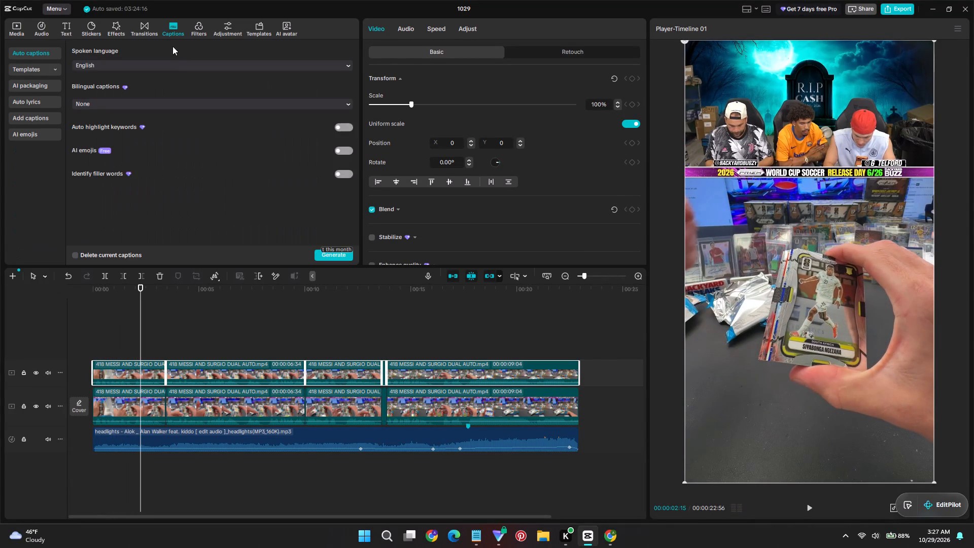
{"action": "left_click", "coordinate": [338, 256]}
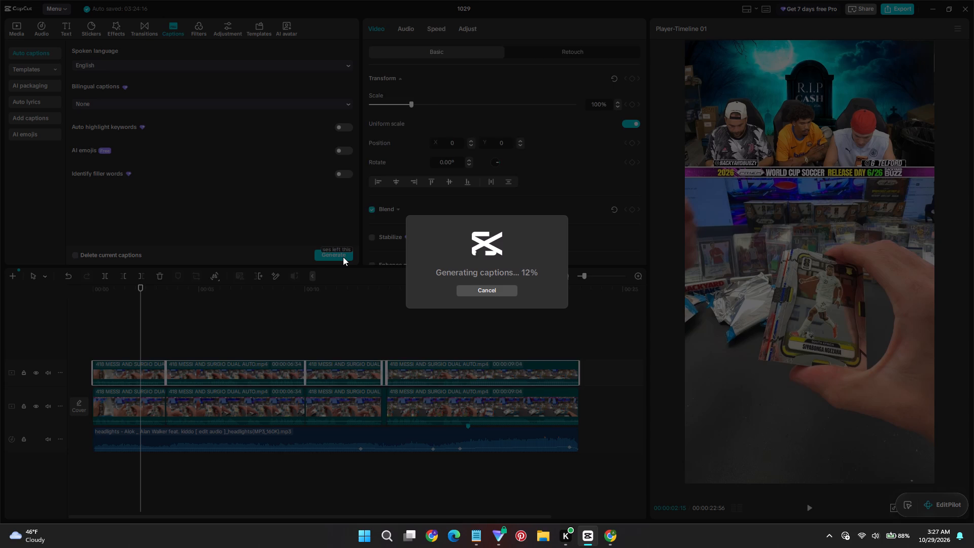
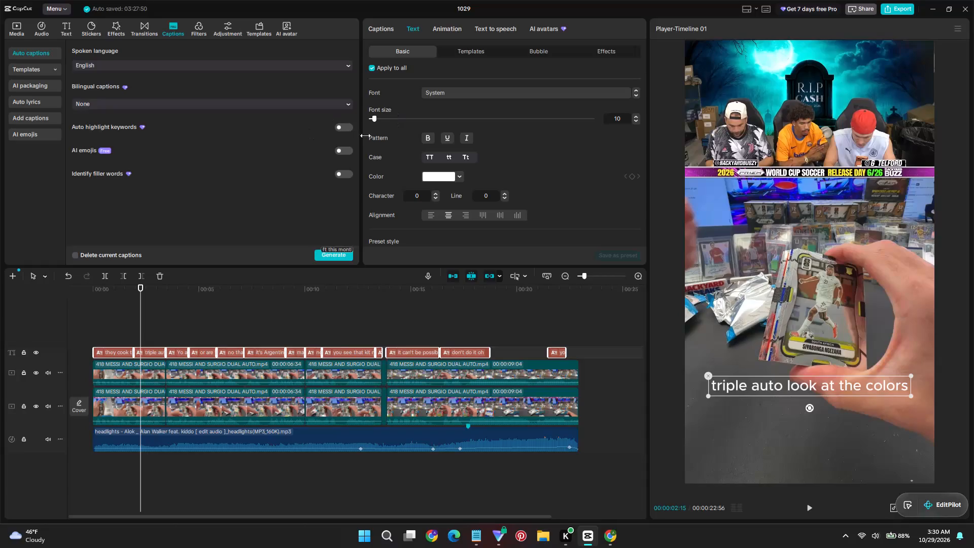
Play the captioned timeline from the beginning to check the generated captions against the video.
{"action": "left_click_drag", "start_coordinate": [105, 297], "coordinate": [77, 294]}
{"action": "key", "text": "space"}
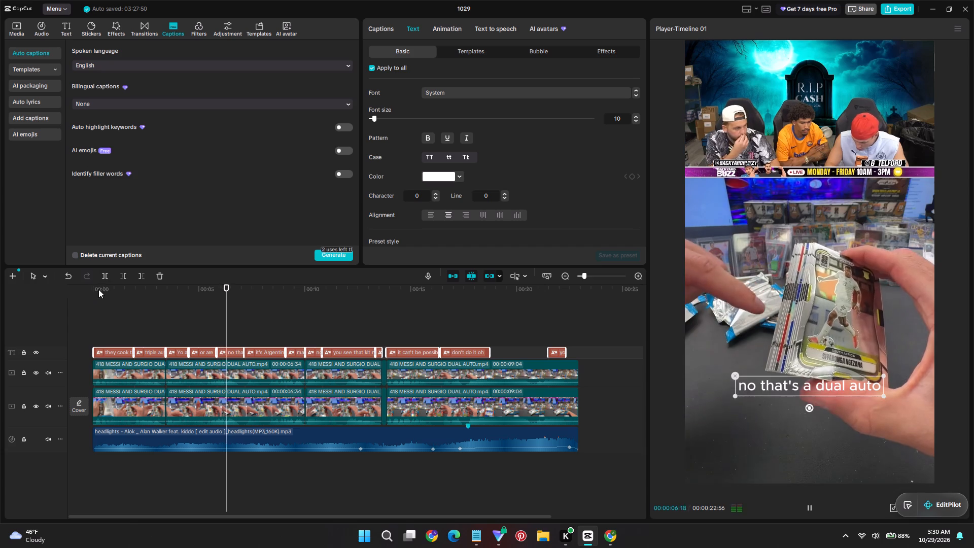
{"action": "left_click_drag", "start_coordinate": [99, 289], "coordinate": [82, 291]}
{"action": "key", "text": "space"}
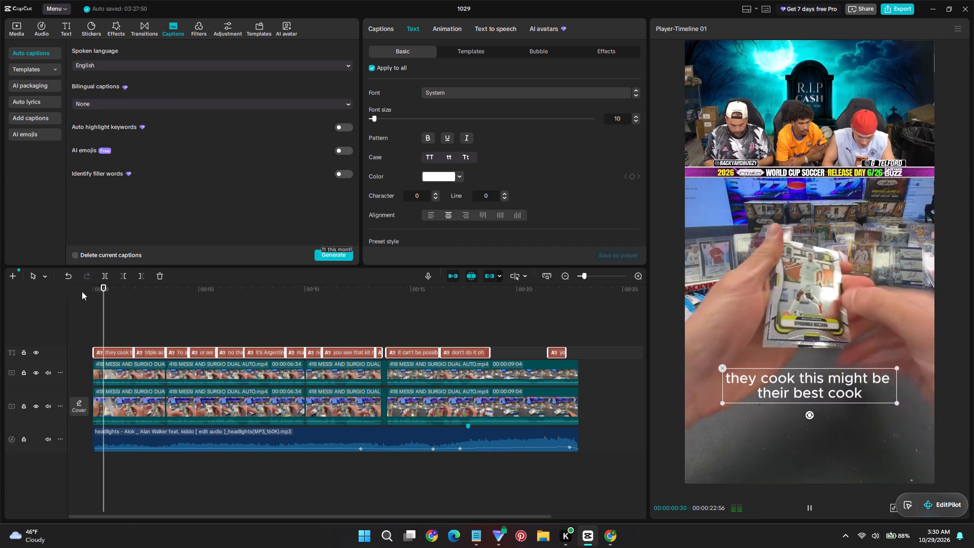
{"action": "left_click_drag", "start_coordinate": [109, 286], "coordinate": [80, 294]}
{"action": "key", "text": "space"}
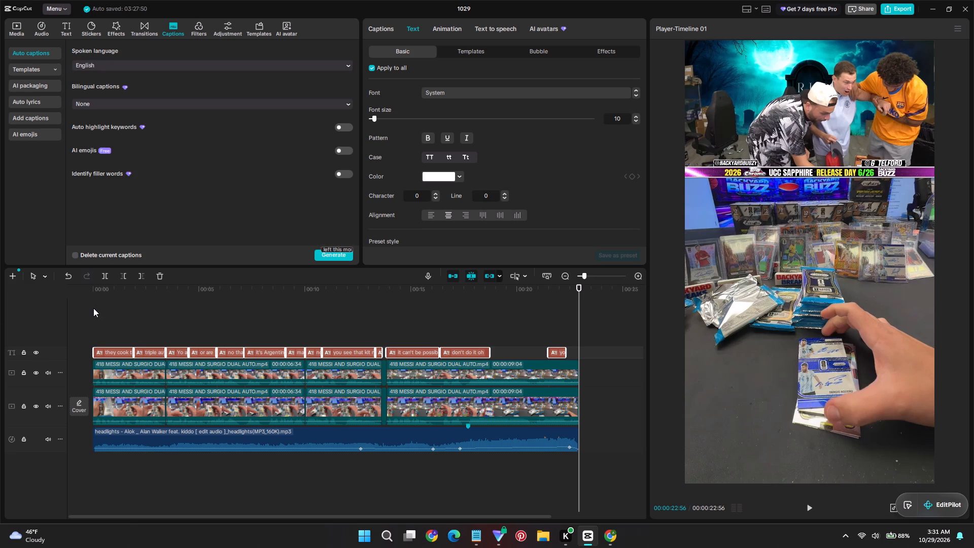
Delete the stray "yo" caption near the end of the caption track.
{"action": "left_click", "coordinate": [399, 319]}
{"action": "key", "text": "space"}
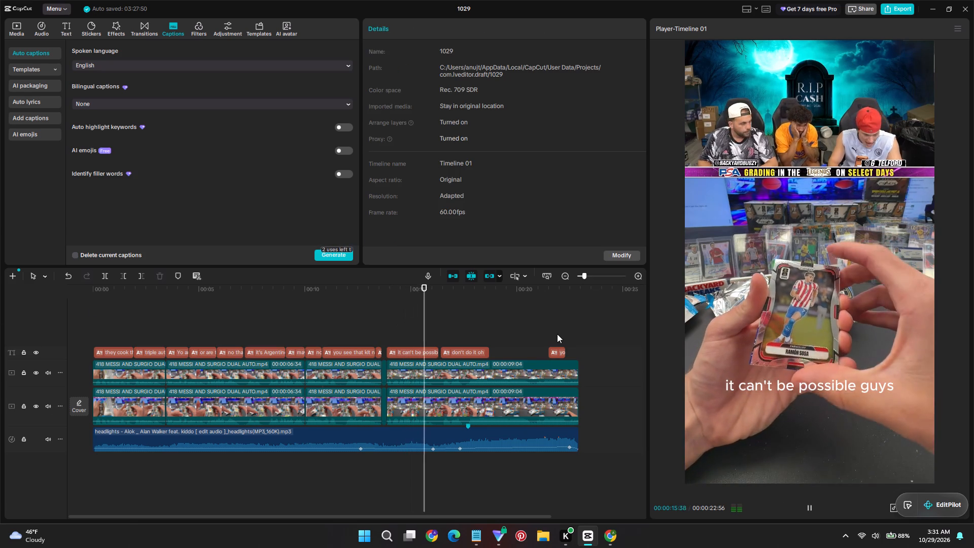
{"action": "left_click_drag", "start_coordinate": [540, 330], "coordinate": [565, 346]}
{"action": "left_click_drag", "start_coordinate": [534, 325], "coordinate": [572, 348]}
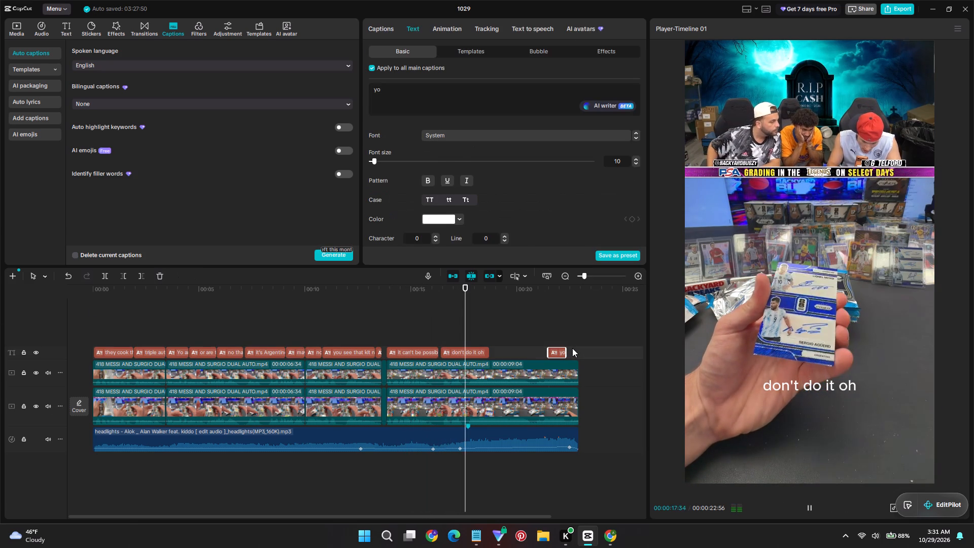
{"action": "key", "text": "Delete"}
Play back the ending and the middle section around 8 to 17 s to judge the pacing and cuts.
{"action": "key", "text": "space"}
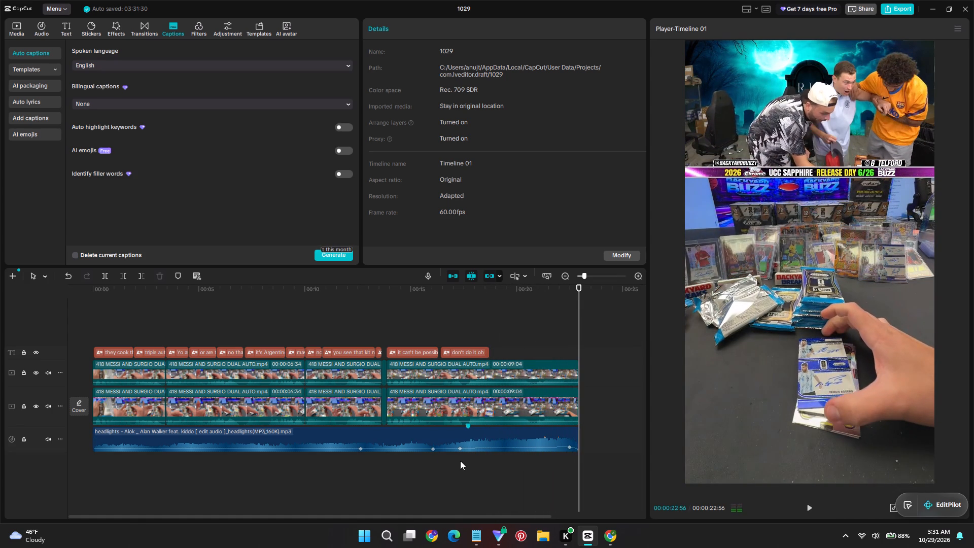
{"action": "left_click", "coordinate": [535, 467]}
{"action": "key", "text": "space"}
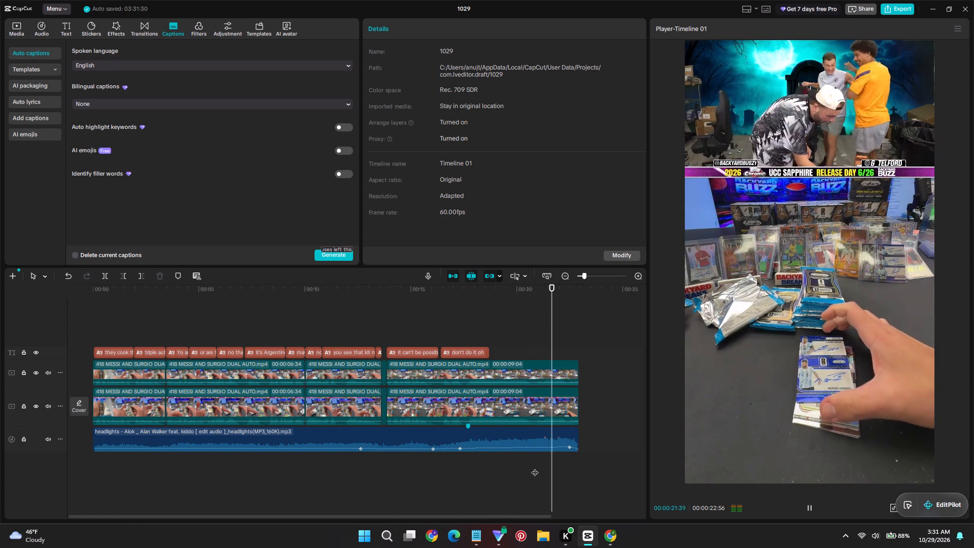
{"action": "left_click", "coordinate": [475, 462]}
{"action": "key", "text": "space"}
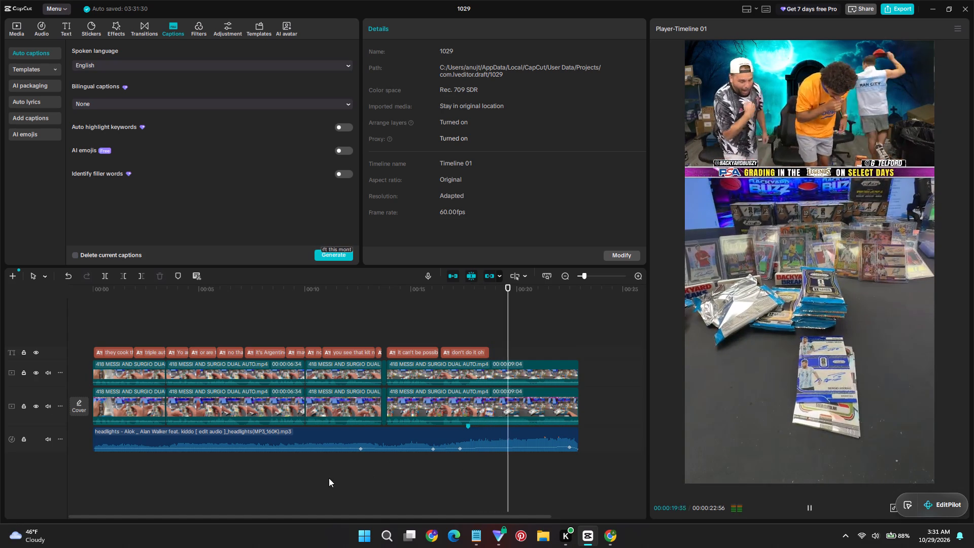
{"action": "left_click", "coordinate": [297, 478]}
{"action": "key", "text": "space"}
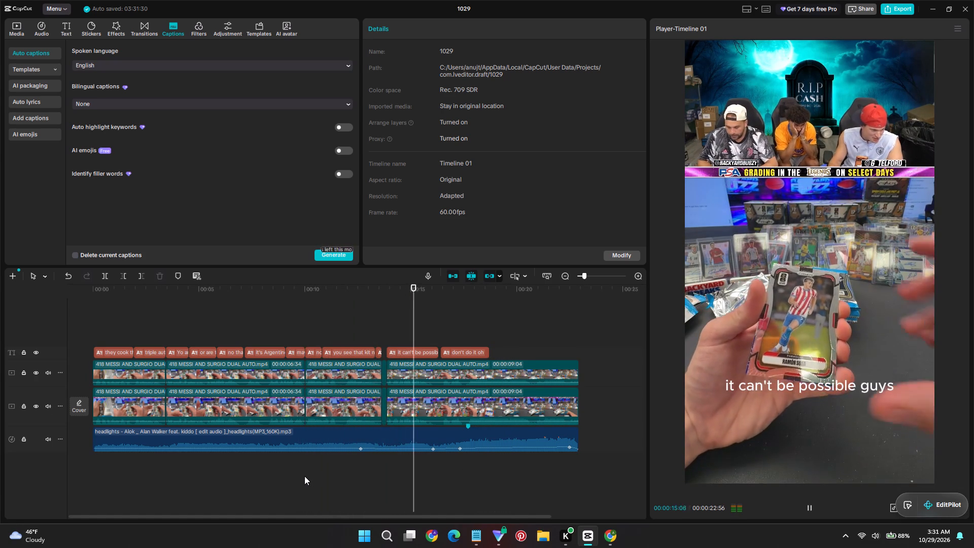
{"action": "key", "text": "space"}
{"action": "left_click", "coordinate": [302, 332]}
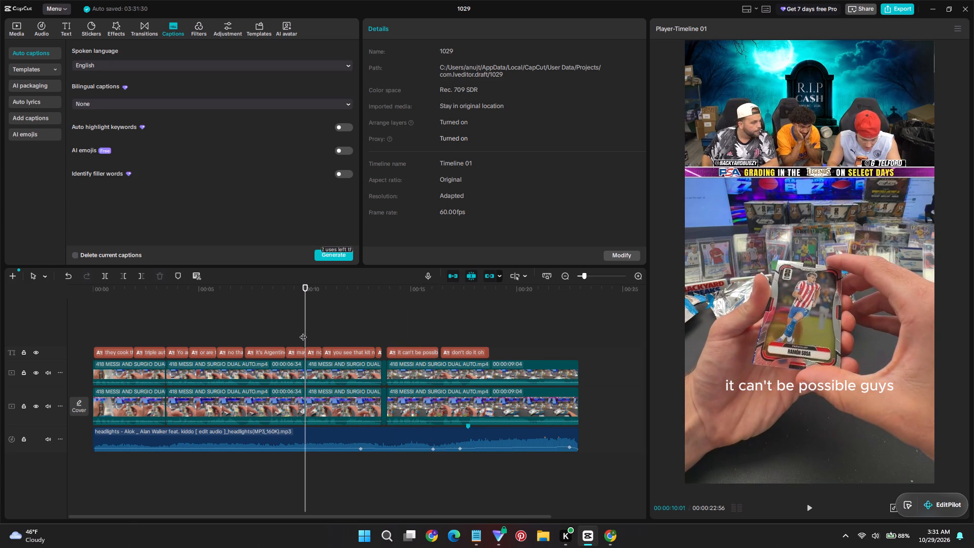
{"action": "key", "text": "space"}
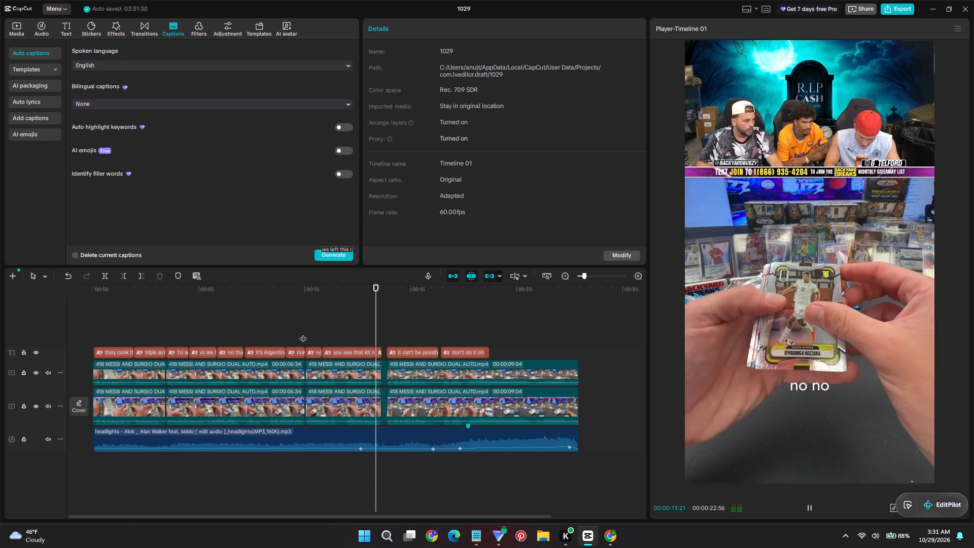
{"action": "left_click", "coordinate": [274, 331]}
{"action": "key", "text": "space"}
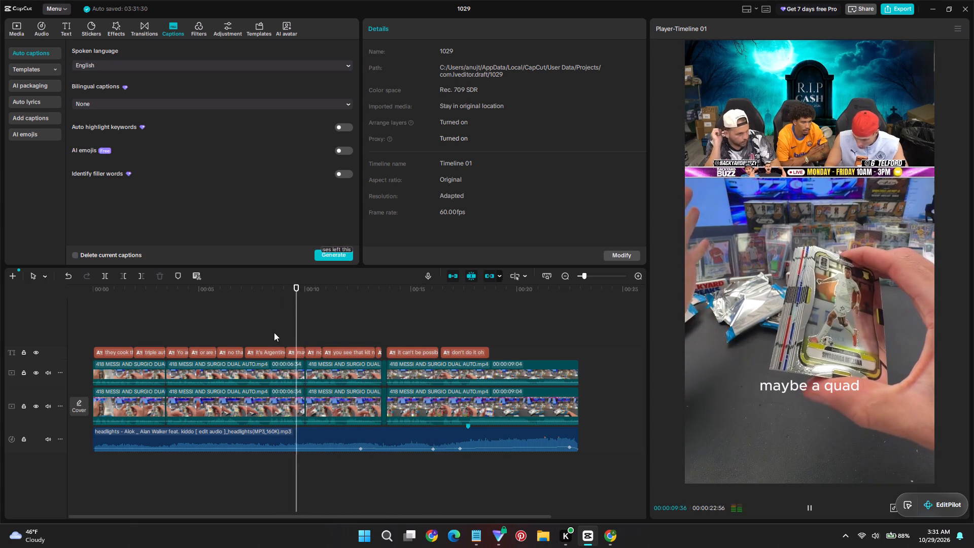
{"action": "left_click", "coordinate": [381, 326]}
{"action": "key", "text": "space"}
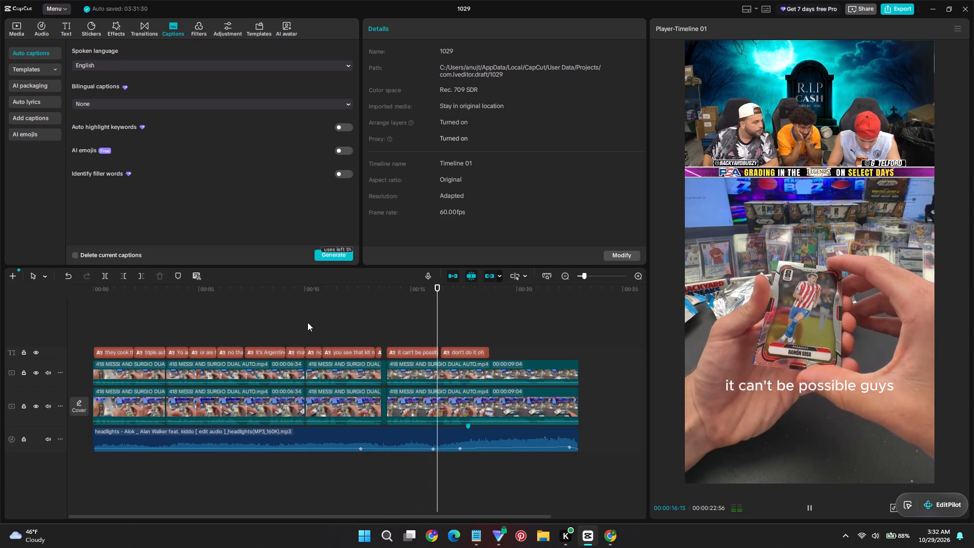
Delete the clip section between about 10 and 13.5 s from both video layers, along with its captions.
{"action": "left_click_drag", "start_coordinate": [308, 323], "coordinate": [376, 430]}
{"action": "key", "text": "space"}
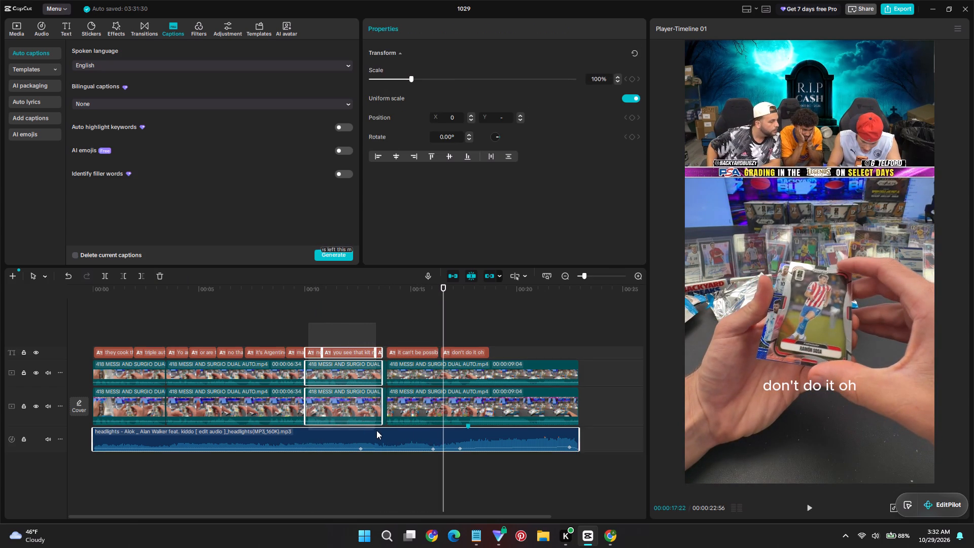
{"action": "left_click_drag", "start_coordinate": [376, 430], "coordinate": [381, 422]}
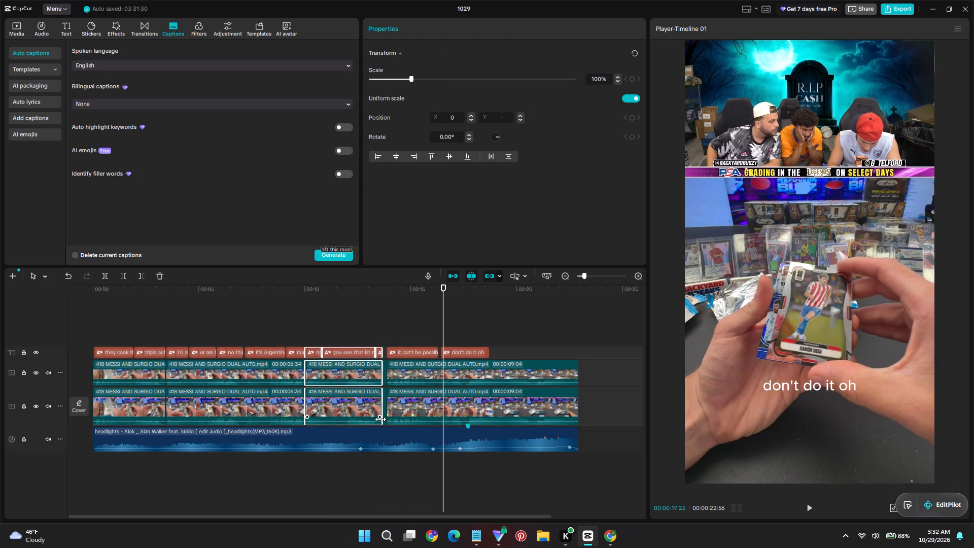
{"action": "key", "text": "Delete"}
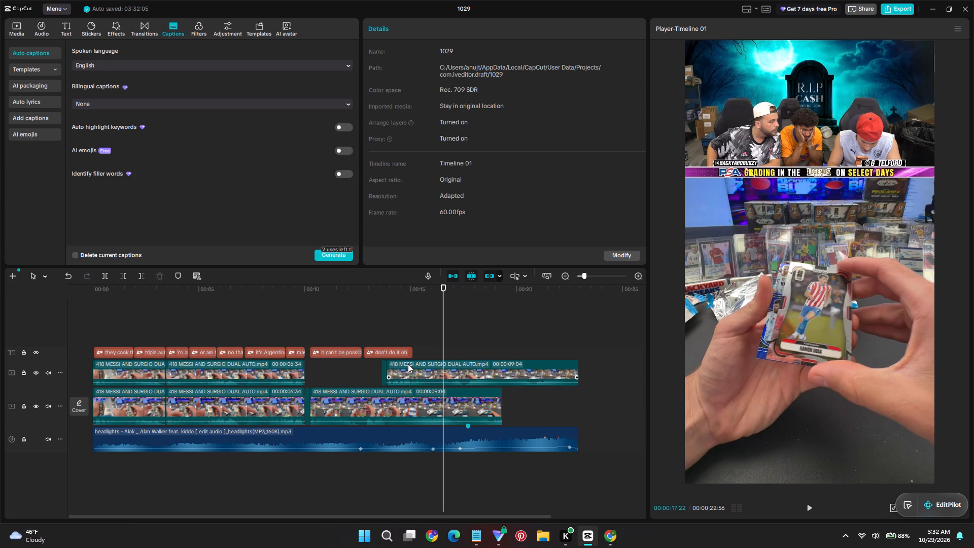
Move the last upper-layer clips earlier so they line up with the matching clips on the main track.
{"action": "left_click_drag", "start_coordinate": [367, 364], "coordinate": [427, 373]}
{"action": "left_click_drag", "start_coordinate": [504, 367], "coordinate": [442, 367]}
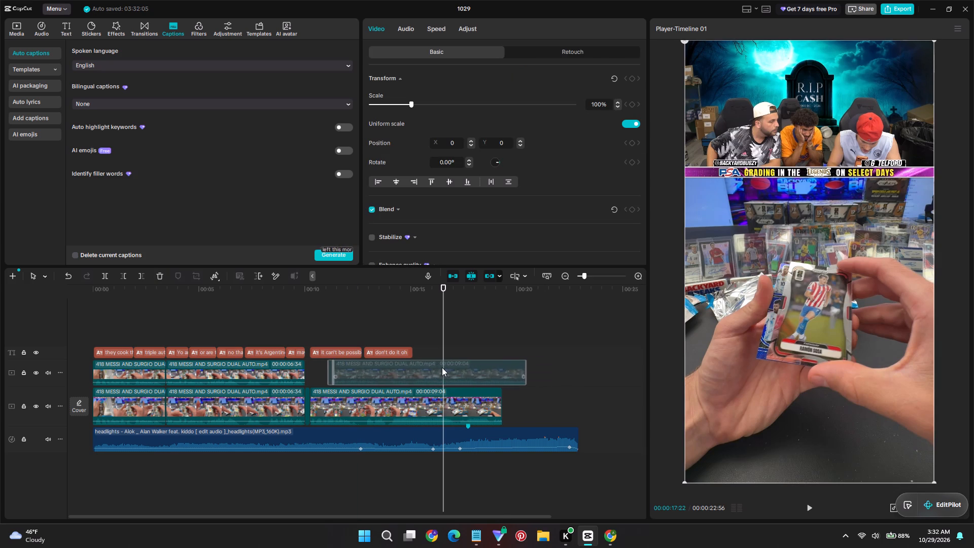
{"action": "left_click_drag", "start_coordinate": [442, 367], "coordinate": [428, 367]}
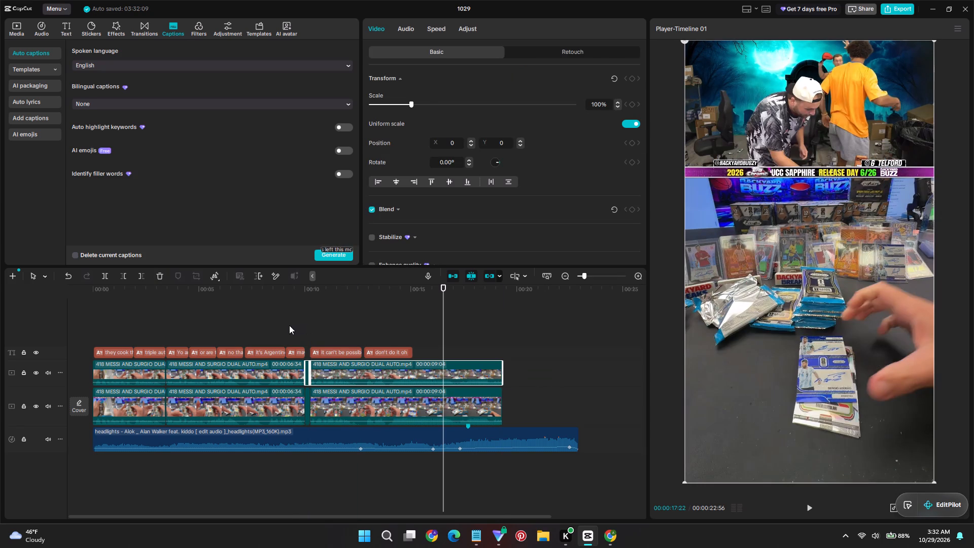
Play the timeline from about 9 s to review the new join and the ending.
{"action": "left_click", "coordinate": [289, 325]}
{"action": "key", "text": "space"}
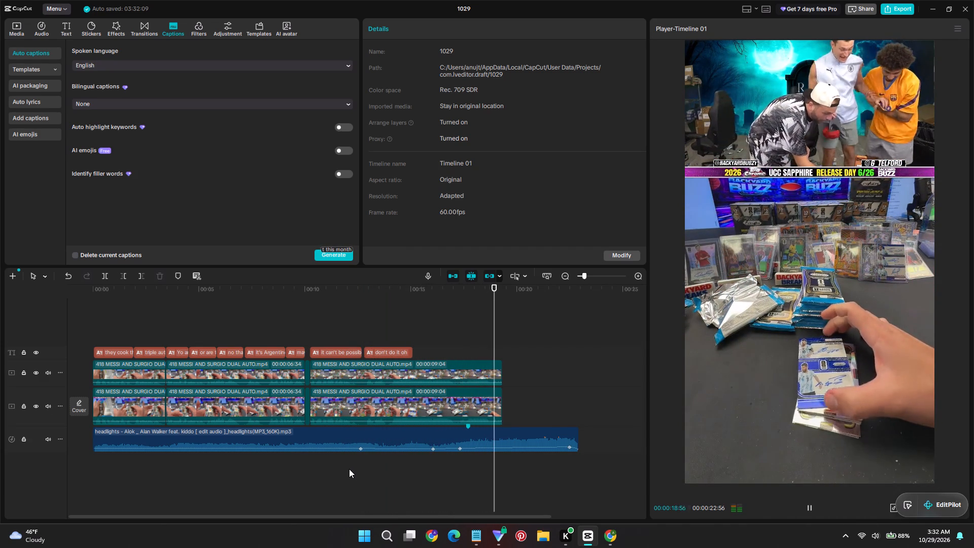
{"action": "left_click", "coordinate": [299, 470]}
{"action": "key", "text": "space"}
Trim the headlights music's start to 00:00:10:25, slide it to end with the video, and extend its start back to the timeline's beginning.
{"action": "left_click", "coordinate": [295, 451]}
{"action": "key", "text": "q"}
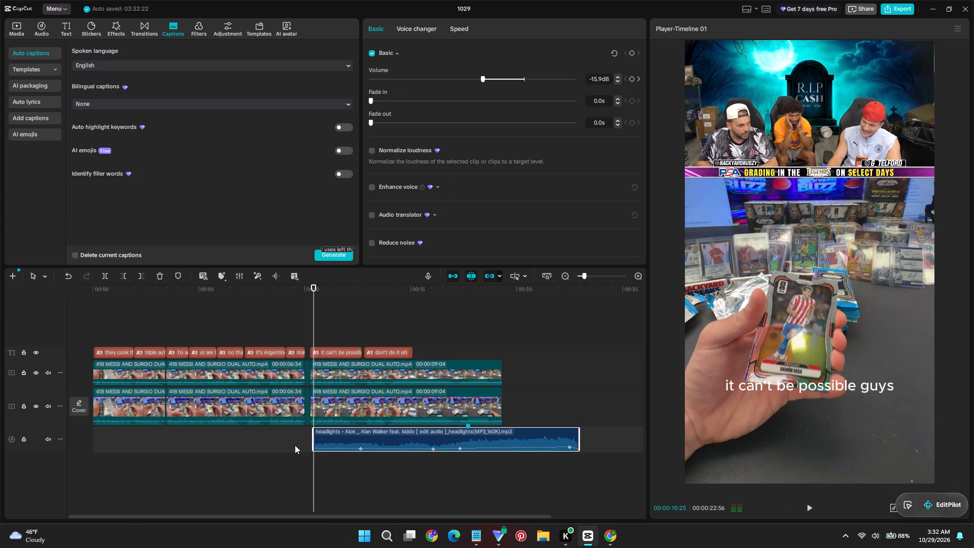
{"action": "left_click_drag", "start_coordinate": [509, 435], "coordinate": [389, 434]}
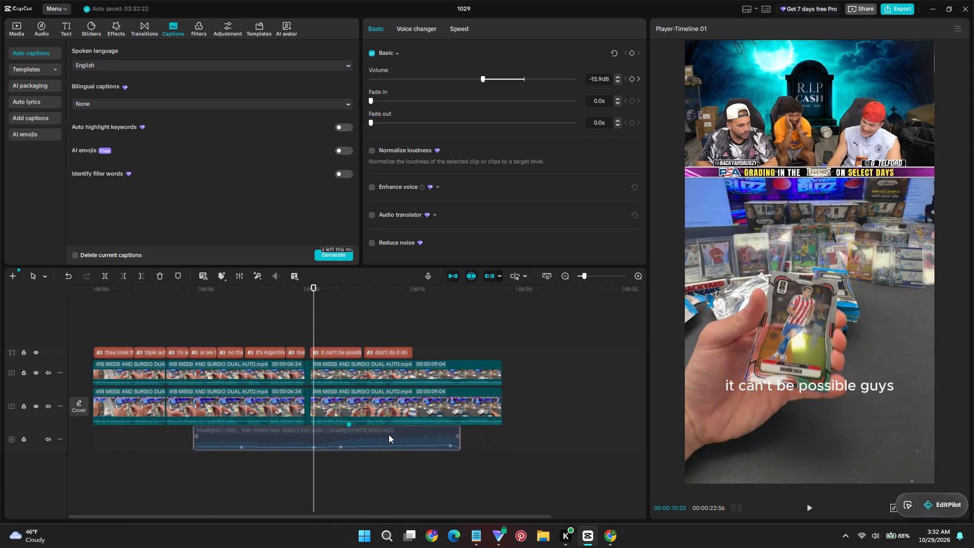
{"action": "left_click_drag", "start_coordinate": [389, 434], "coordinate": [433, 433]}
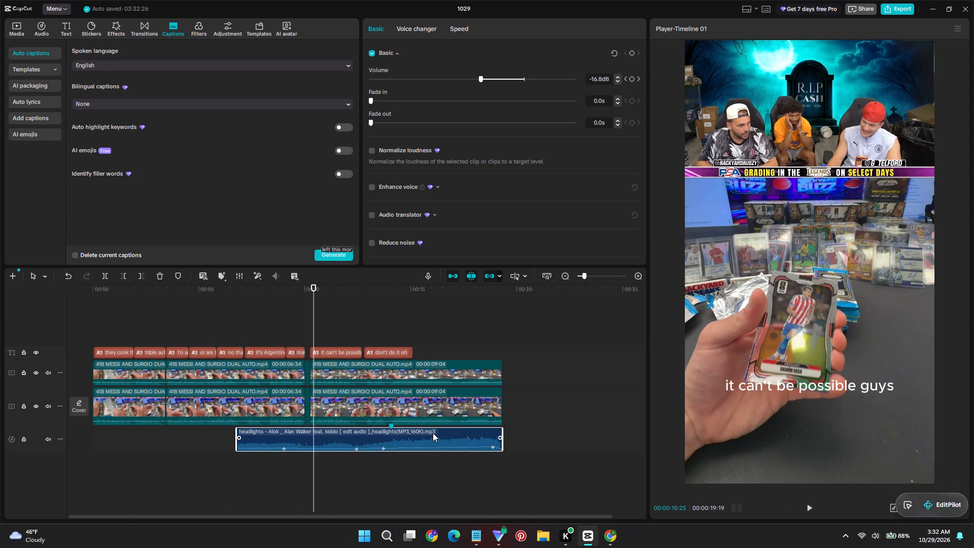
{"action": "left_click_drag", "start_coordinate": [237, 443], "coordinate": [0, 422]}
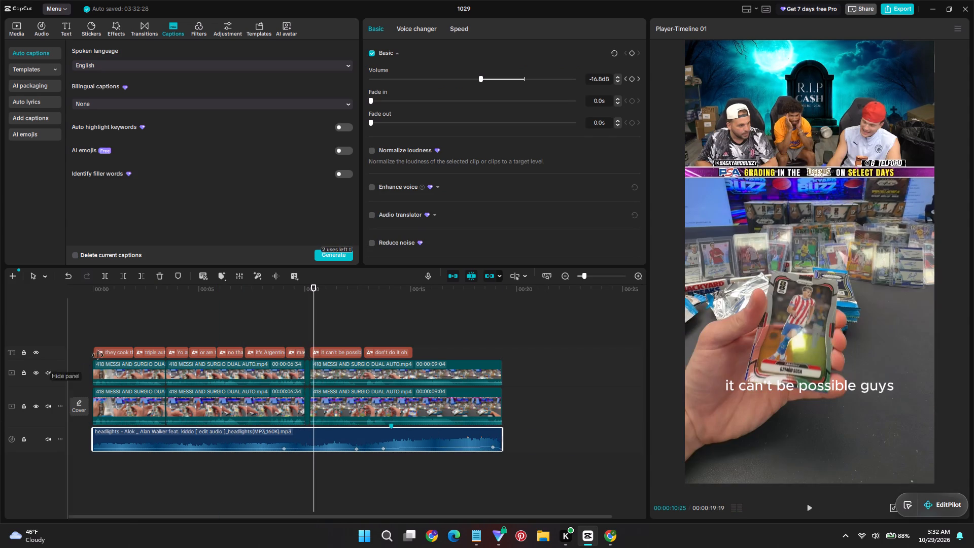
Play the shortened edit from the beginning to check the repositioned music.
{"action": "left_click_drag", "start_coordinate": [98, 294], "coordinate": [64, 288]}
{"action": "key", "text": "space"}
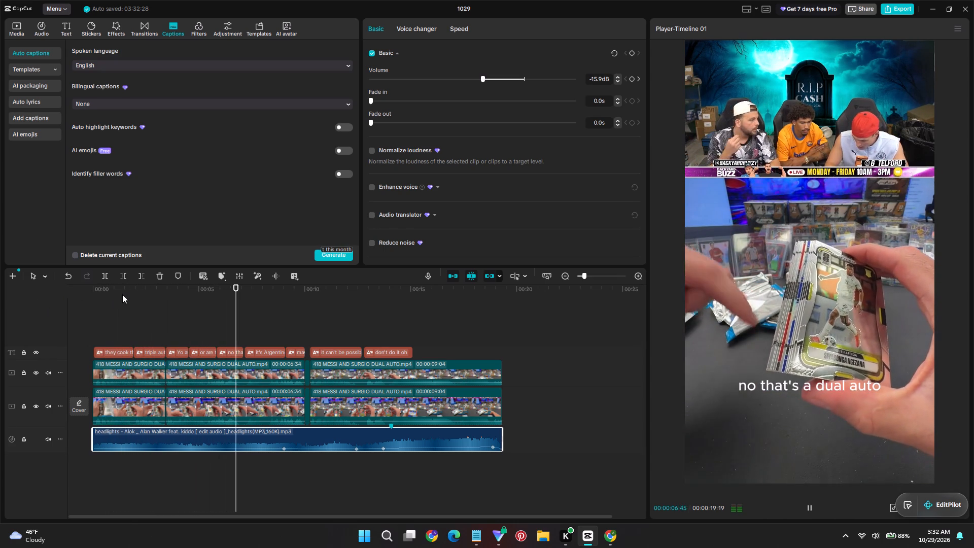
Crop the first upper-layer clip to 16:9, framing the three hosts at the top of the picture.
{"action": "left_click", "coordinate": [129, 371]}
{"action": "key", "text": "space"}
{"action": "left_click_drag", "start_coordinate": [129, 287], "coordinate": [78, 284]}
{"action": "left_click", "coordinate": [196, 282]}
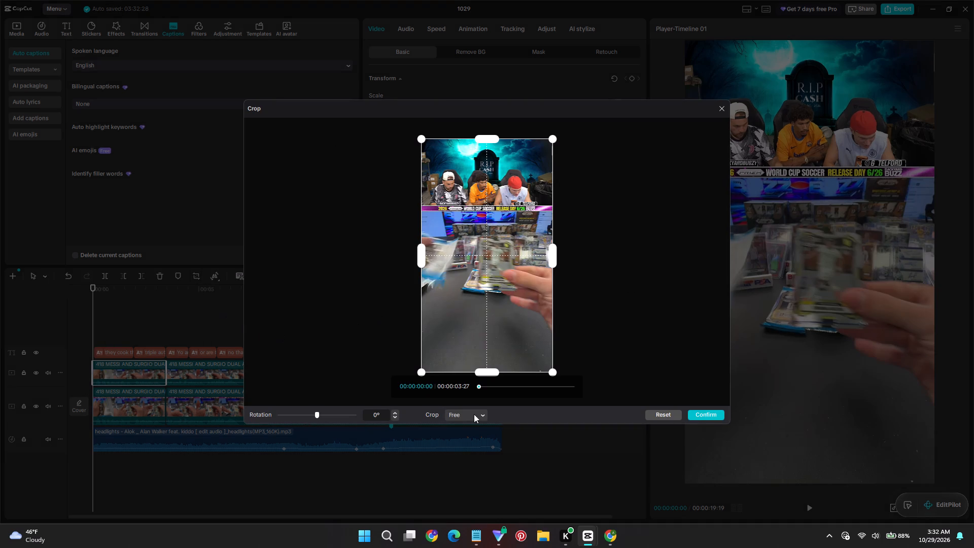
{"action": "left_click", "coordinate": [467, 407]}
{"action": "left_click", "coordinate": [468, 415]}
{"action": "left_click", "coordinate": [473, 377]}
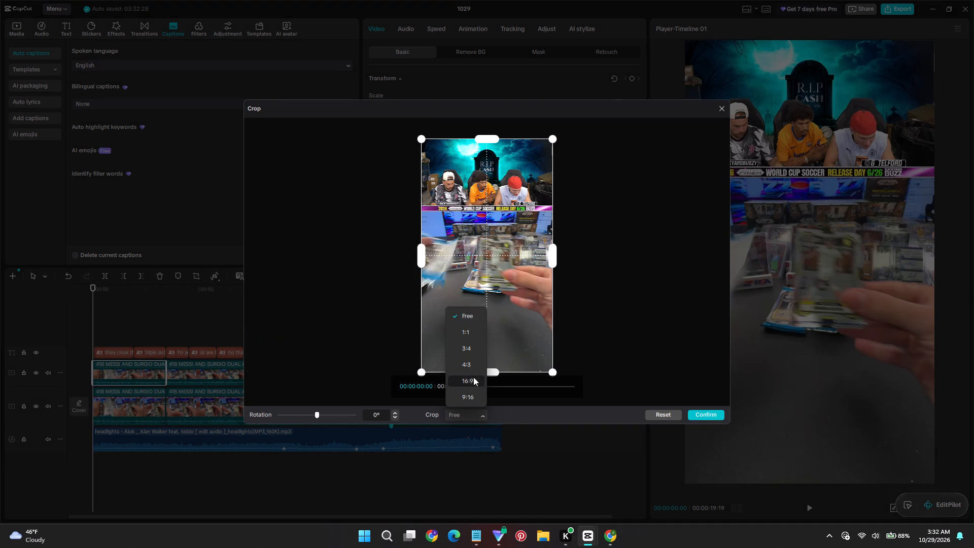
{"action": "left_click_drag", "start_coordinate": [484, 275], "coordinate": [479, 140]}
{"action": "left_click", "coordinate": [717, 420]}
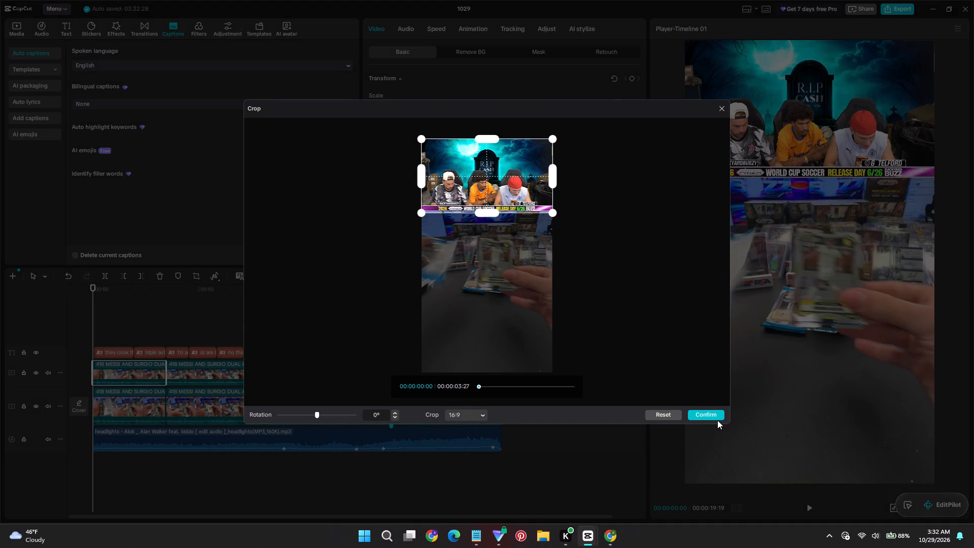
{"action": "left_click", "coordinate": [715, 419]}
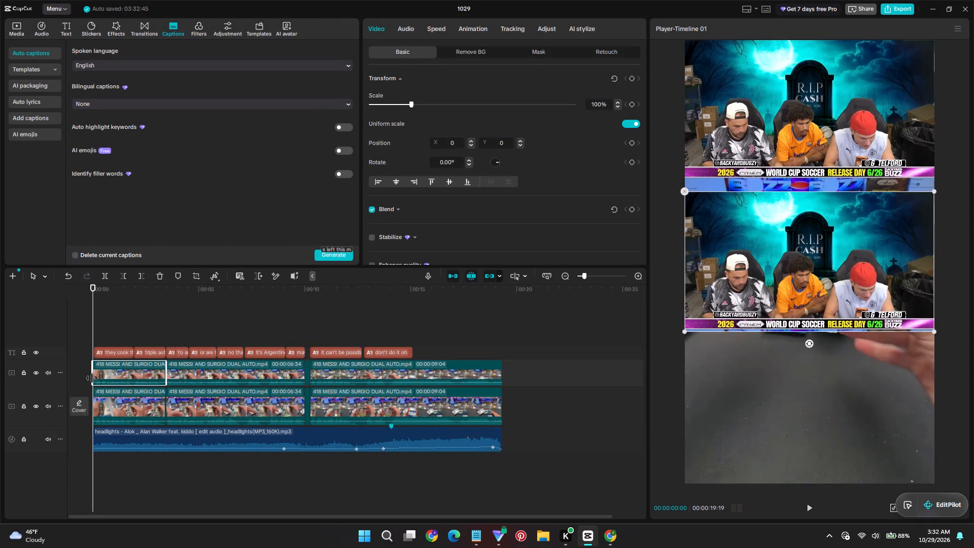
Crop the second upper-layer clip to 16:9, framing the three hosts at the top of the picture.
{"action": "left_click", "coordinate": [213, 375]}
{"action": "left_click", "coordinate": [193, 277]}
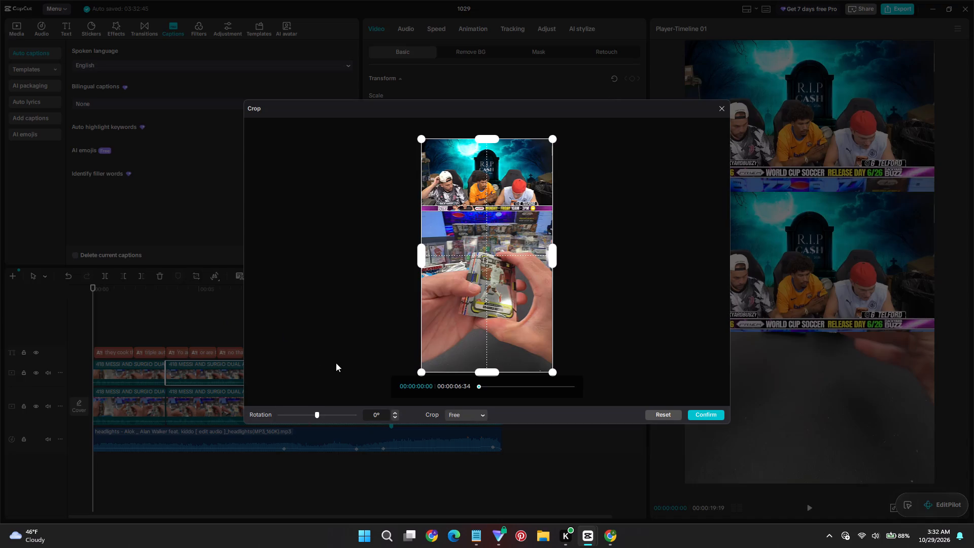
{"action": "double_click", "coordinate": [455, 409]}
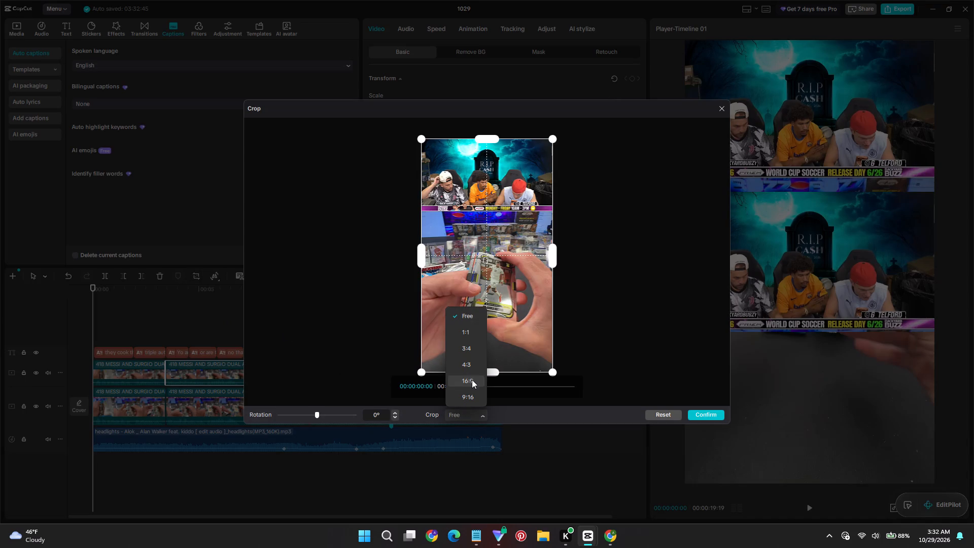
{"action": "left_click", "coordinate": [472, 380]}
{"action": "left_click_drag", "start_coordinate": [449, 252], "coordinate": [461, 63]}
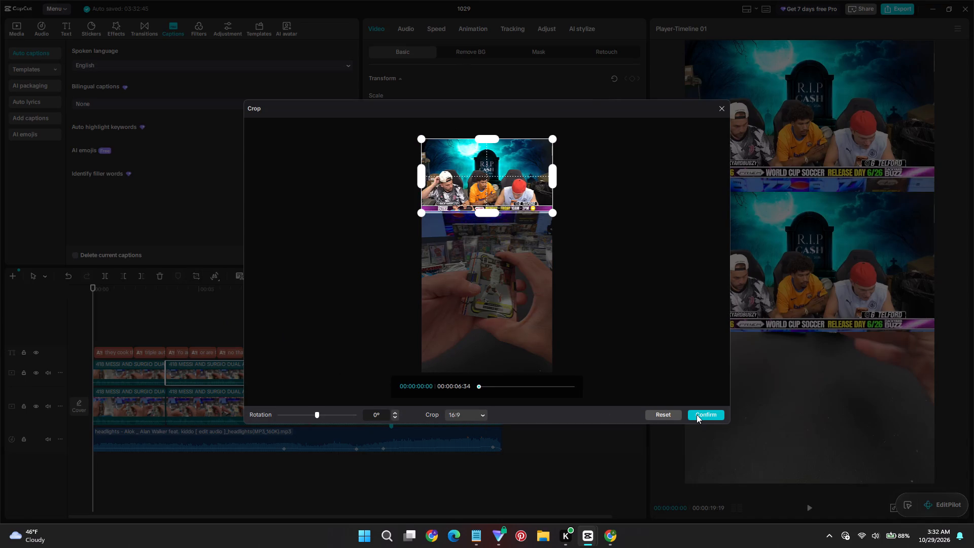
{"action": "left_click", "coordinate": [697, 415]}
Crop the short third upper-layer clip to 16:9, framing the three hosts at the top of the picture.
{"action": "scroll", "coordinate": [297, 391], "scroll_direction": "up", "scroll_amount": 10, "text": "ctrl"}
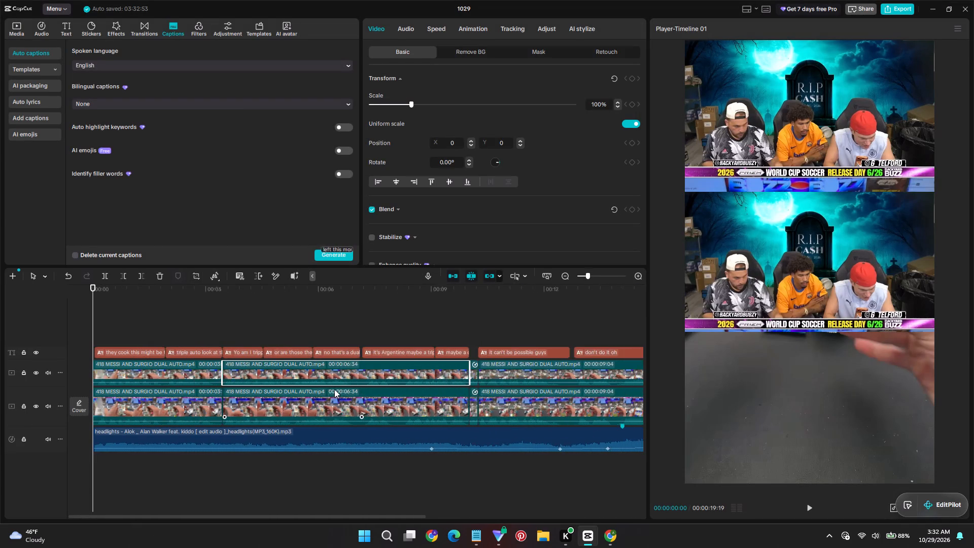
{"action": "scroll", "coordinate": [334, 389], "scroll_direction": "up", "scroll_amount": 2, "text": "ctrl"}
{"action": "left_click", "coordinate": [571, 374]}
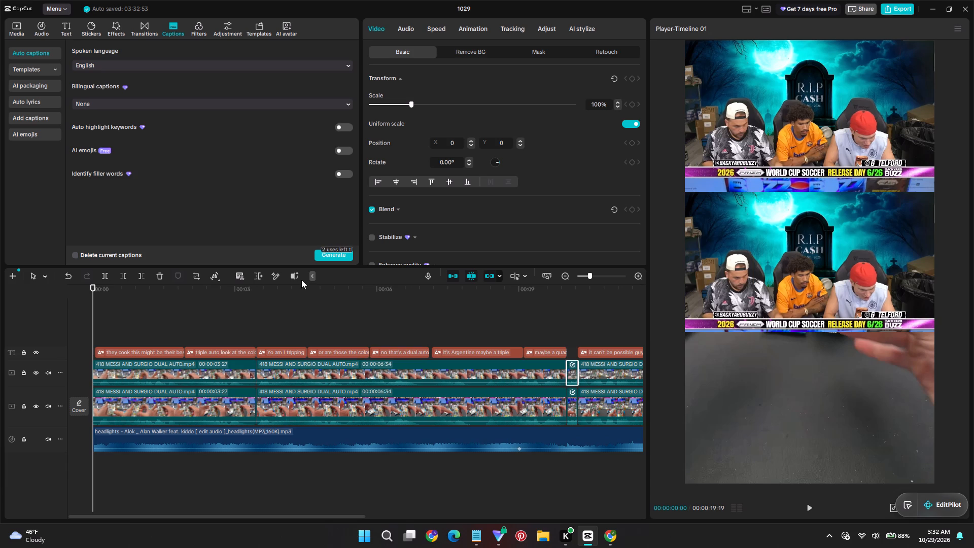
{"action": "left_click", "coordinate": [192, 276]}
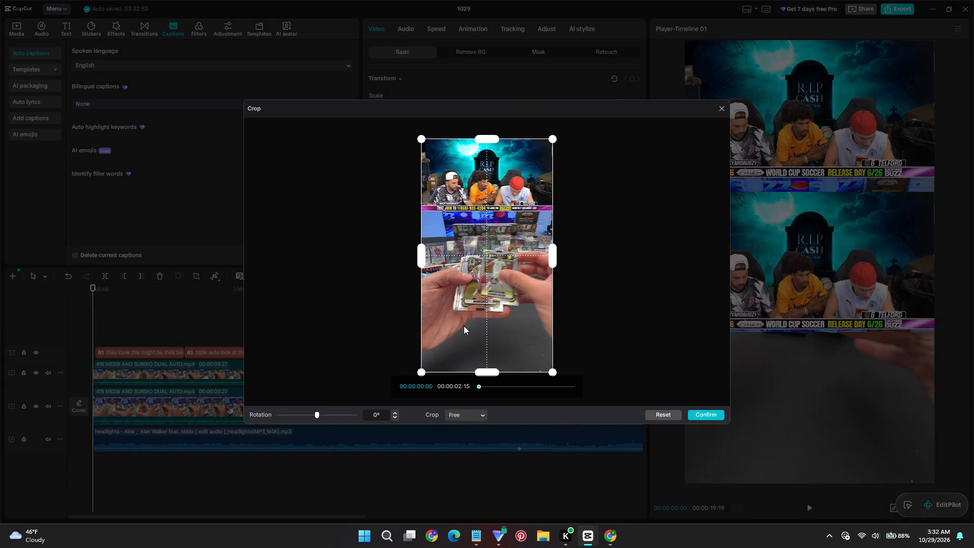
{"action": "left_click", "coordinate": [478, 416]}
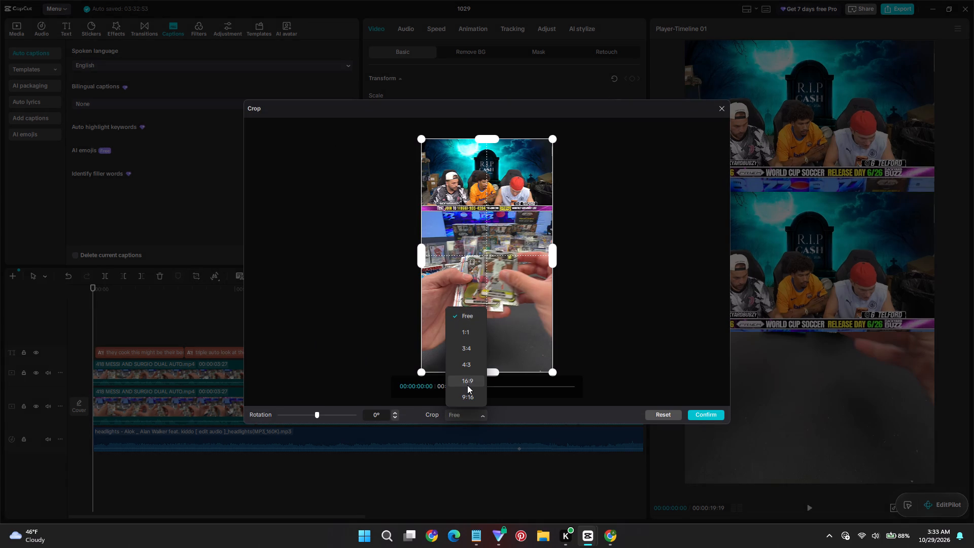
{"action": "left_click", "coordinate": [471, 379]}
{"action": "left_click_drag", "start_coordinate": [498, 265], "coordinate": [514, 33]}
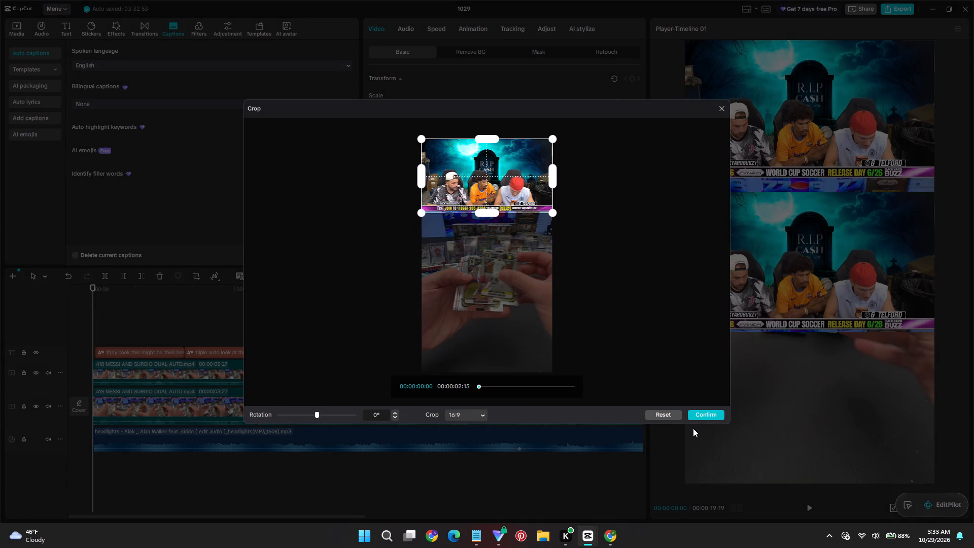
{"action": "left_click", "coordinate": [693, 418]}
Crop the last upper-layer clip to 16:9, framing the three hosts at the top of the picture.
{"action": "left_click_drag", "start_coordinate": [187, 515], "coordinate": [191, 515]}
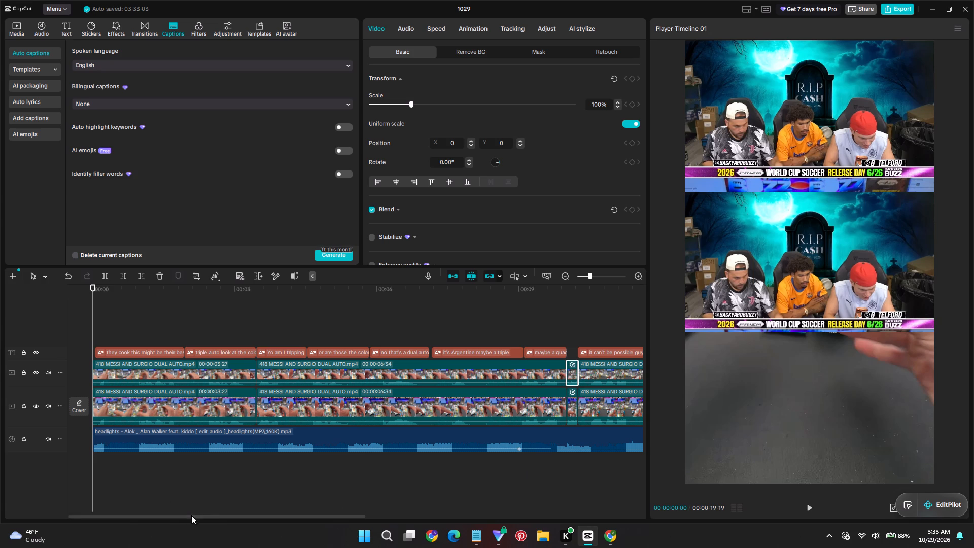
{"action": "left_click_drag", "start_coordinate": [191, 515], "coordinate": [393, 506]}
{"action": "left_click", "coordinate": [233, 373]}
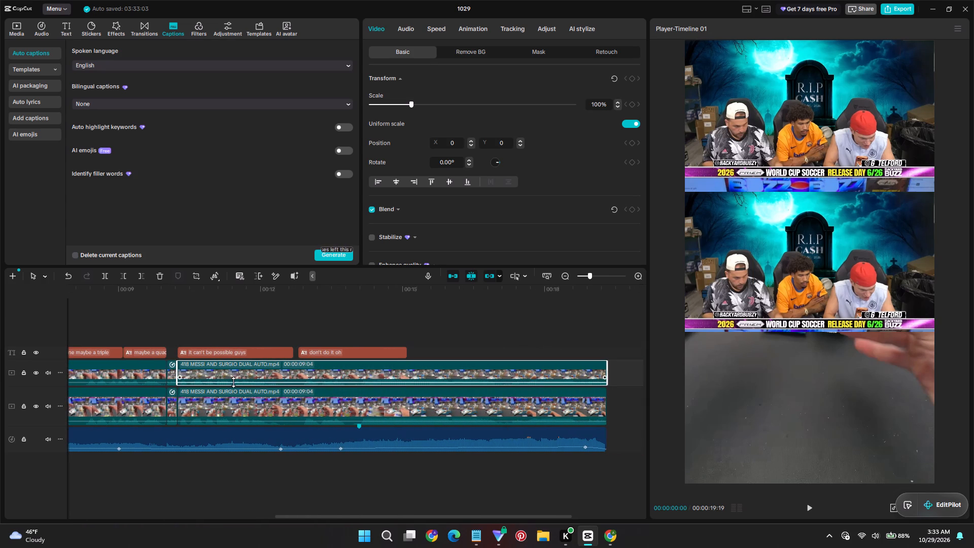
{"action": "left_click", "coordinate": [195, 273]}
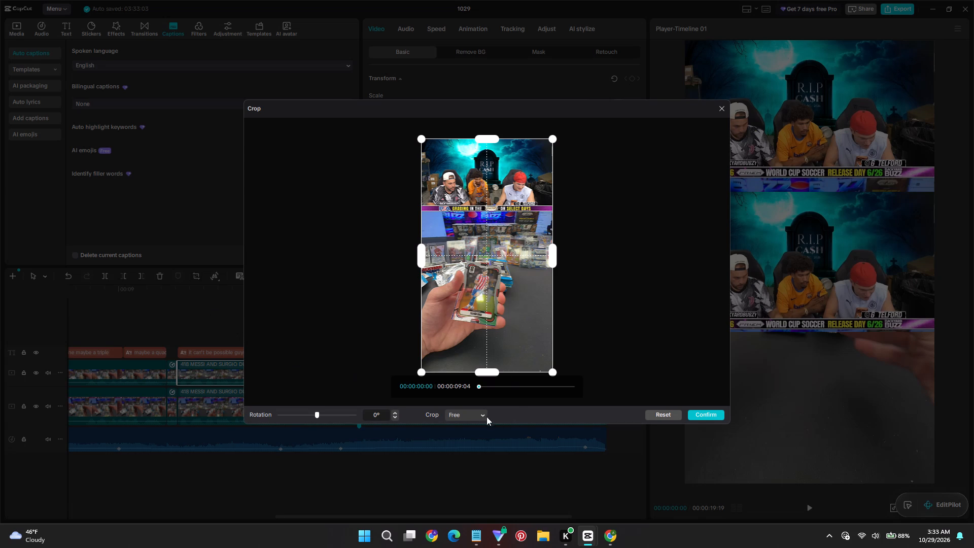
{"action": "left_click", "coordinate": [483, 415]}
{"action": "left_click", "coordinate": [474, 379]}
{"action": "left_click_drag", "start_coordinate": [507, 273], "coordinate": [509, 250]}
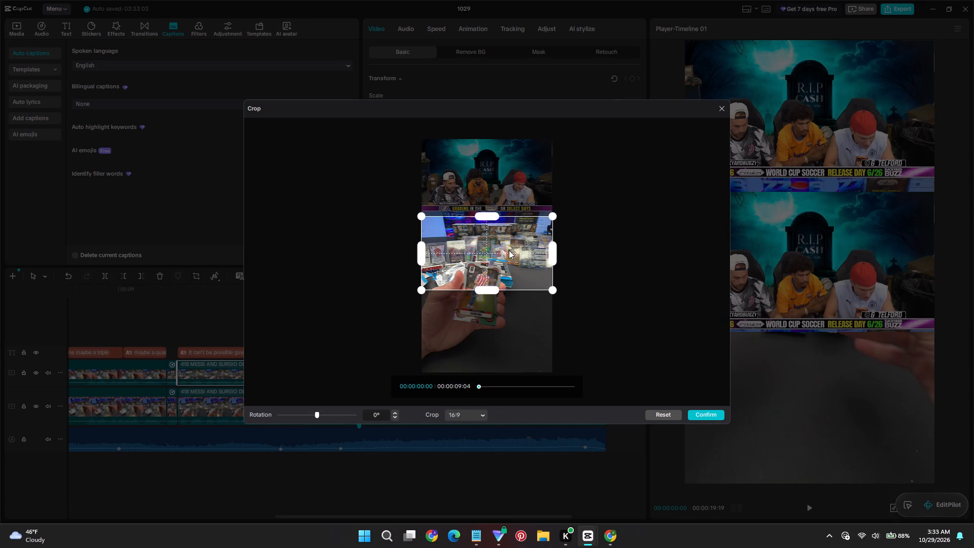
{"action": "left_click_drag", "start_coordinate": [509, 250], "coordinate": [554, 92]}
{"action": "left_click", "coordinate": [714, 413]}
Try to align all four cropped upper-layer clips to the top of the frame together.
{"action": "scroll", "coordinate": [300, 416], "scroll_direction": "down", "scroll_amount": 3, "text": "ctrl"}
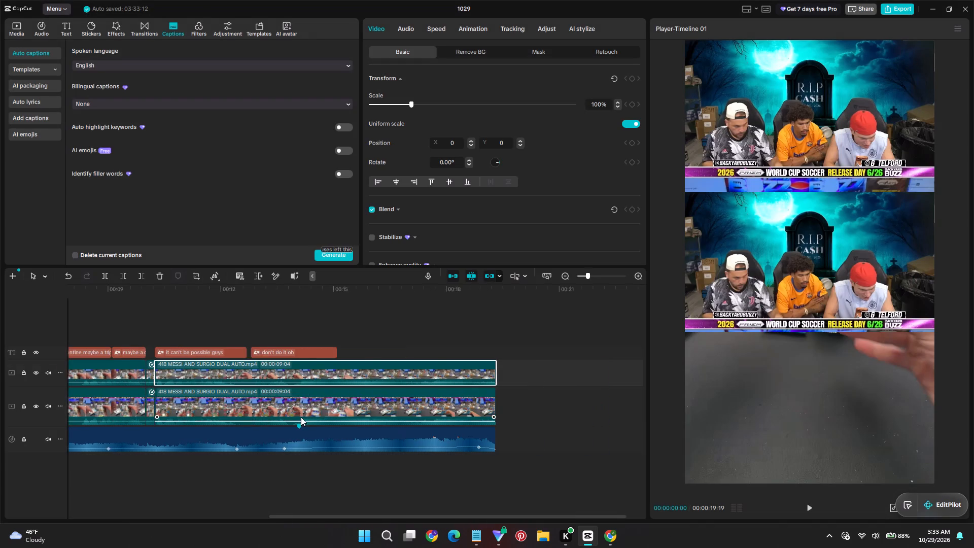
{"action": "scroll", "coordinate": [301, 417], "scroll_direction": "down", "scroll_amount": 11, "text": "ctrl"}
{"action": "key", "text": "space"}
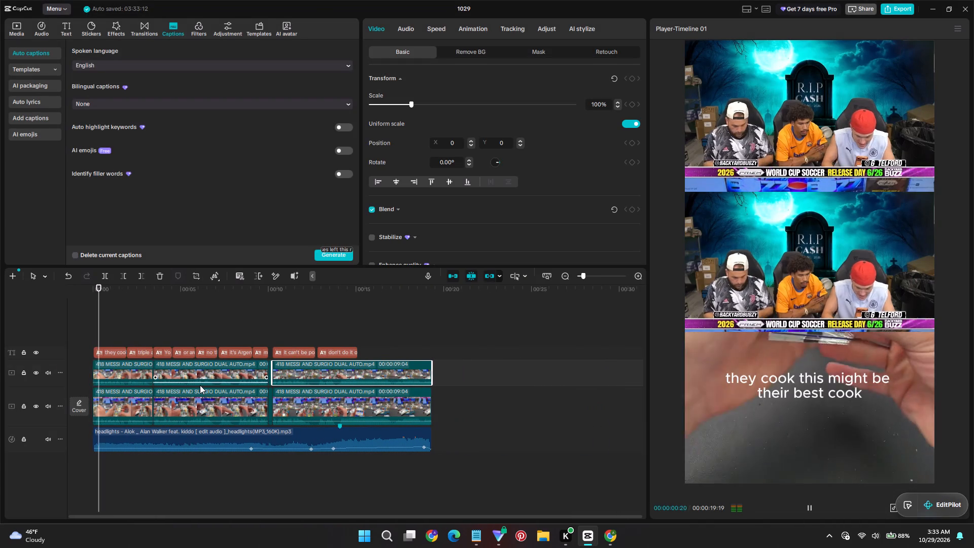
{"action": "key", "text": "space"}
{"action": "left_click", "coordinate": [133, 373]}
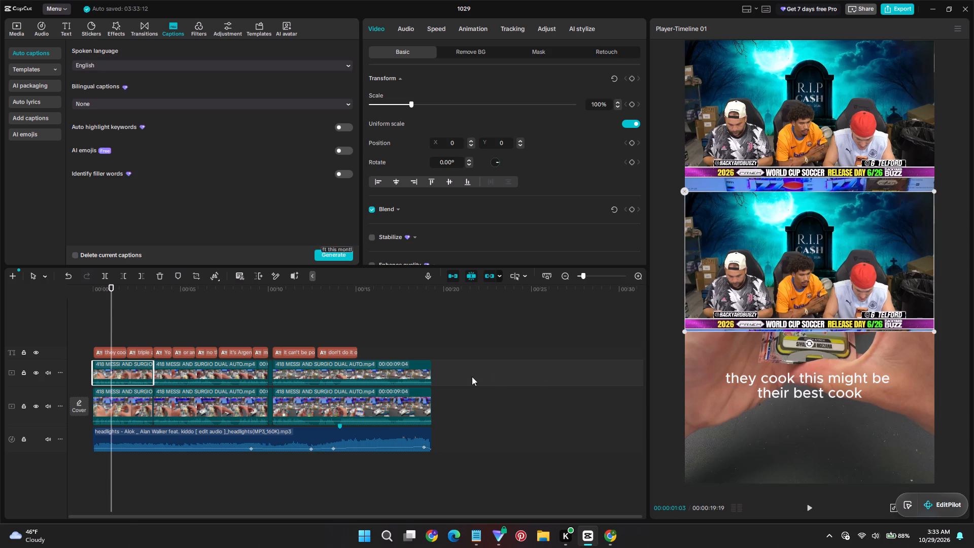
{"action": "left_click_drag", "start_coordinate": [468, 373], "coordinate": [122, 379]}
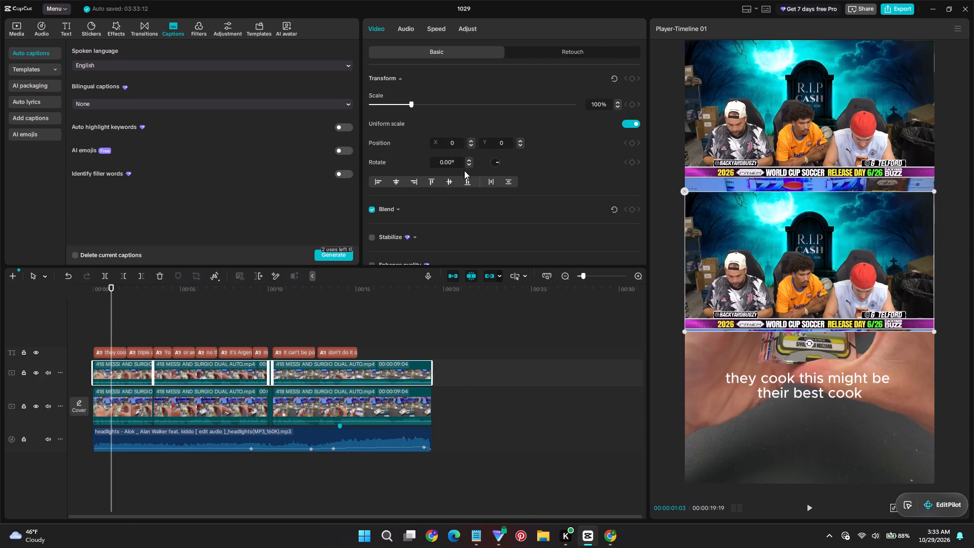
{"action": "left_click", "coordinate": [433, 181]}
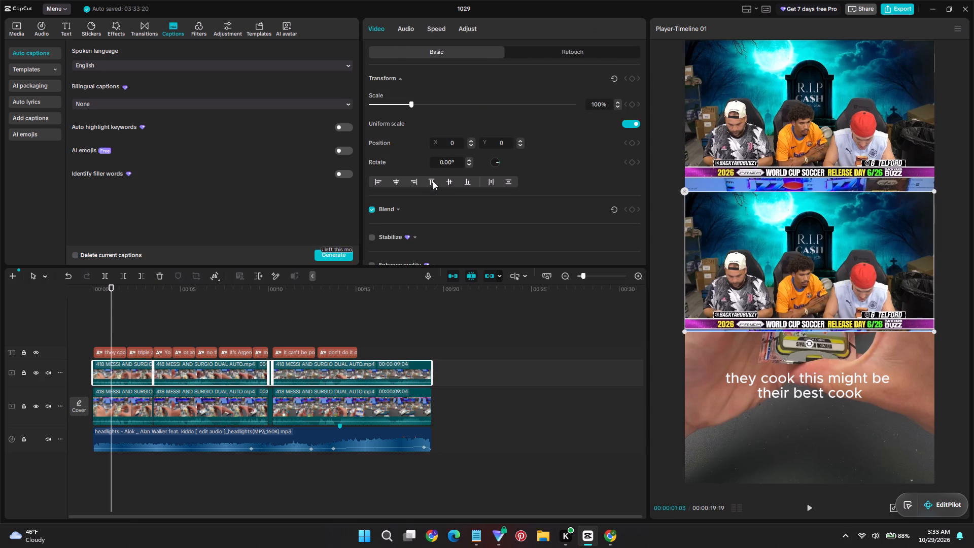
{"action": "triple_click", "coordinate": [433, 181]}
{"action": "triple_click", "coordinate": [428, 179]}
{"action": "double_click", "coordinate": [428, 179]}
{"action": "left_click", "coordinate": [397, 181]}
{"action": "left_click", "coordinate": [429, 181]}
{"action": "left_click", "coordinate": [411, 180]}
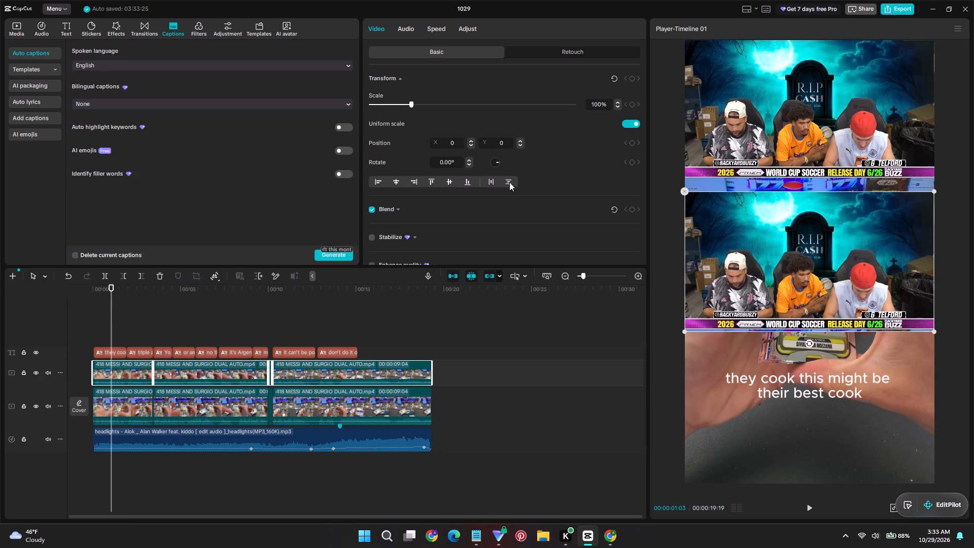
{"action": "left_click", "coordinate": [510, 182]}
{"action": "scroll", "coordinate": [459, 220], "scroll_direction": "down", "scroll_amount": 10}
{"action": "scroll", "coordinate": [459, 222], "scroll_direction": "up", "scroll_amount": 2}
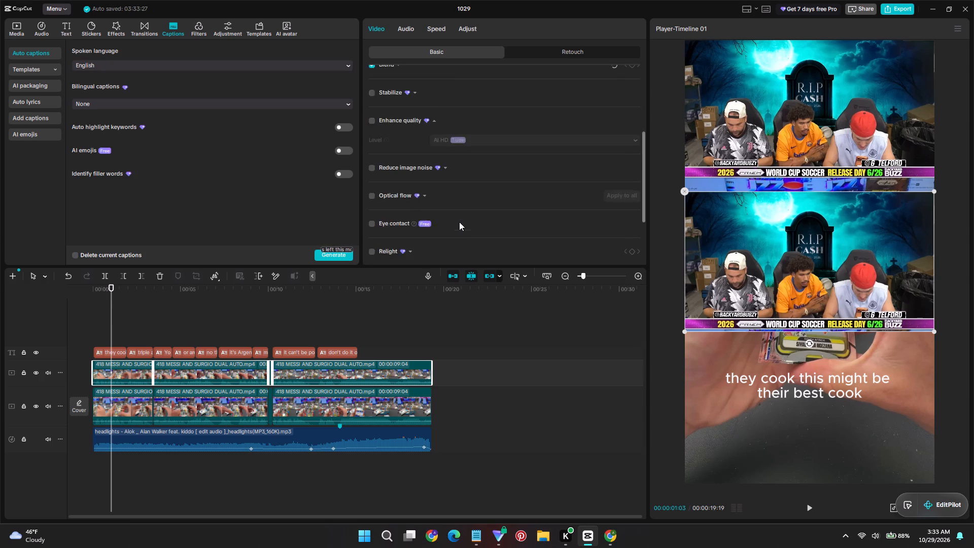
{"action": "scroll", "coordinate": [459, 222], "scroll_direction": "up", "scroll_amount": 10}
Align each of the four cropped upper-layer clips individually to the top of the frame.
{"action": "left_click", "coordinate": [115, 375]}
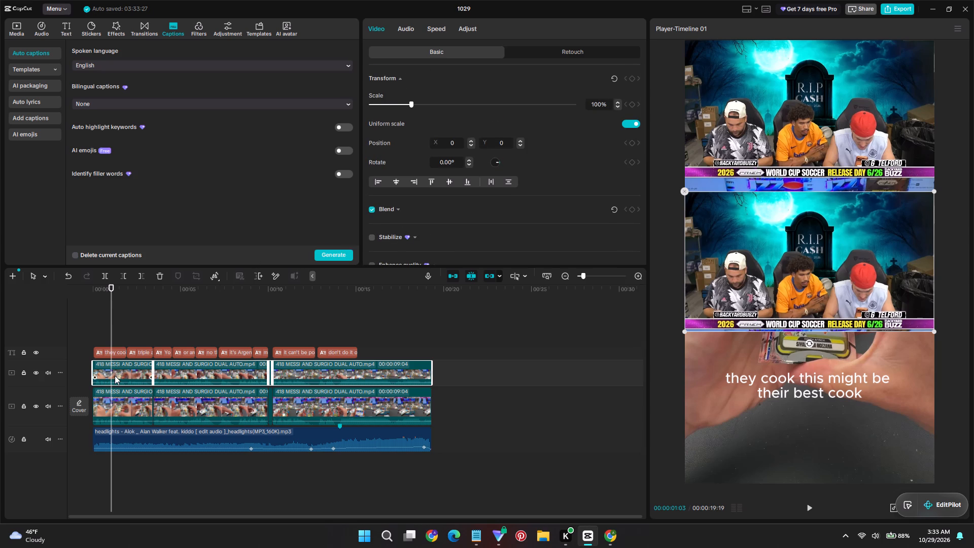
{"action": "left_click", "coordinate": [434, 178]}
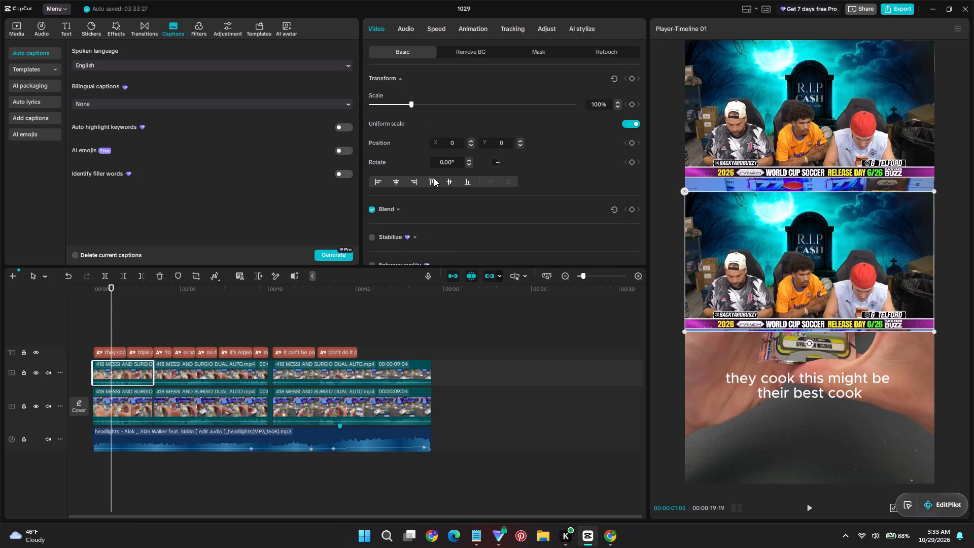
{"action": "left_click", "coordinate": [234, 376]}
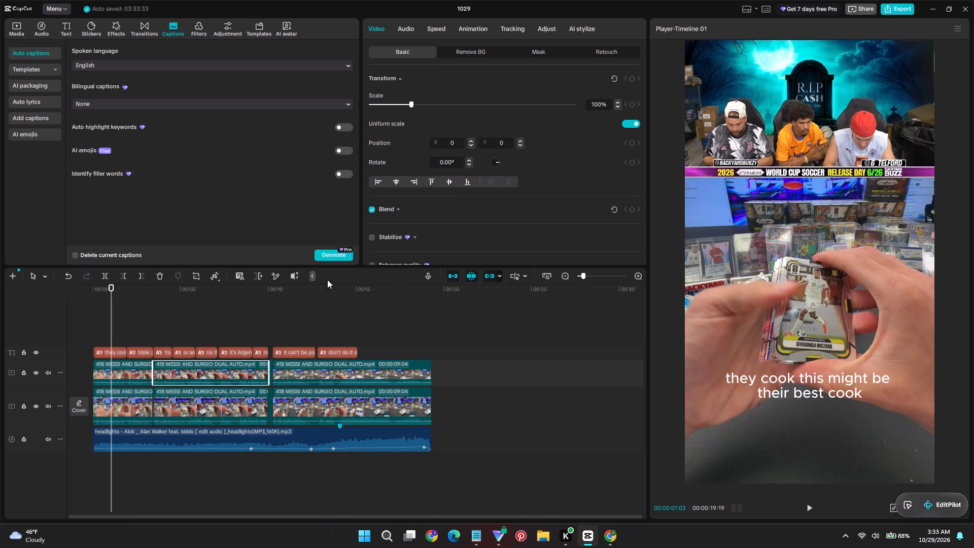
{"action": "left_click", "coordinate": [434, 180]}
{"action": "left_click", "coordinate": [433, 182]}
{"action": "left_click", "coordinate": [293, 365]}
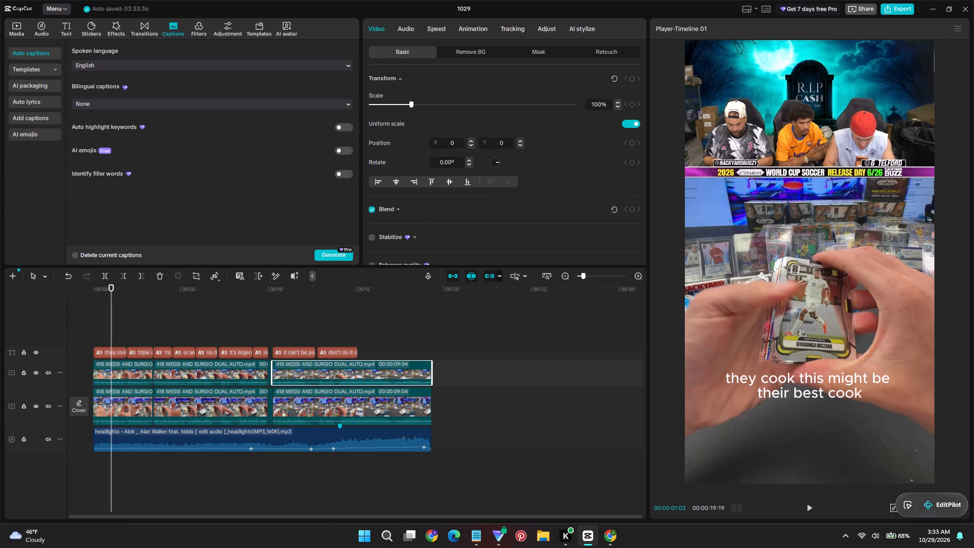
{"action": "left_click", "coordinate": [428, 182]}
{"action": "left_click", "coordinate": [268, 383]}
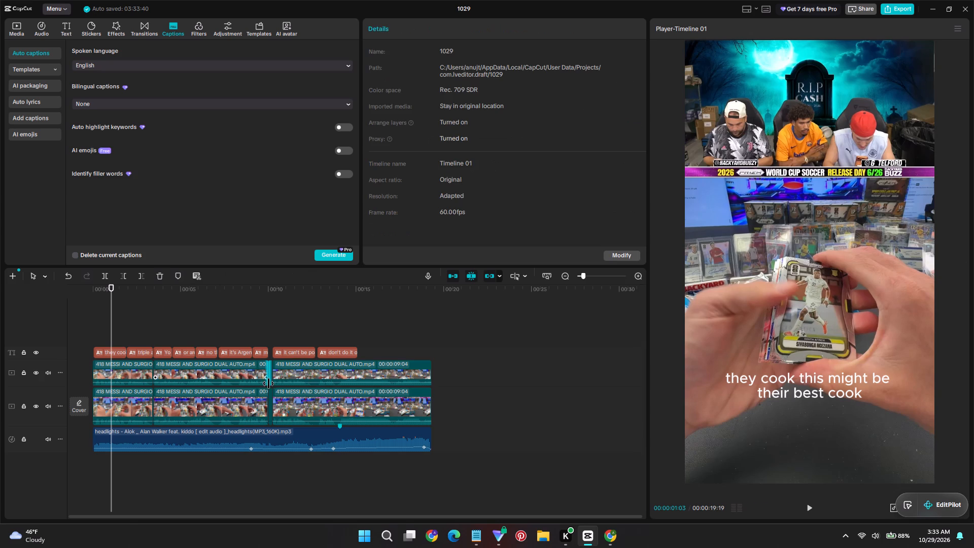
{"action": "left_click", "coordinate": [268, 384]}
{"action": "left_click", "coordinate": [269, 385]}
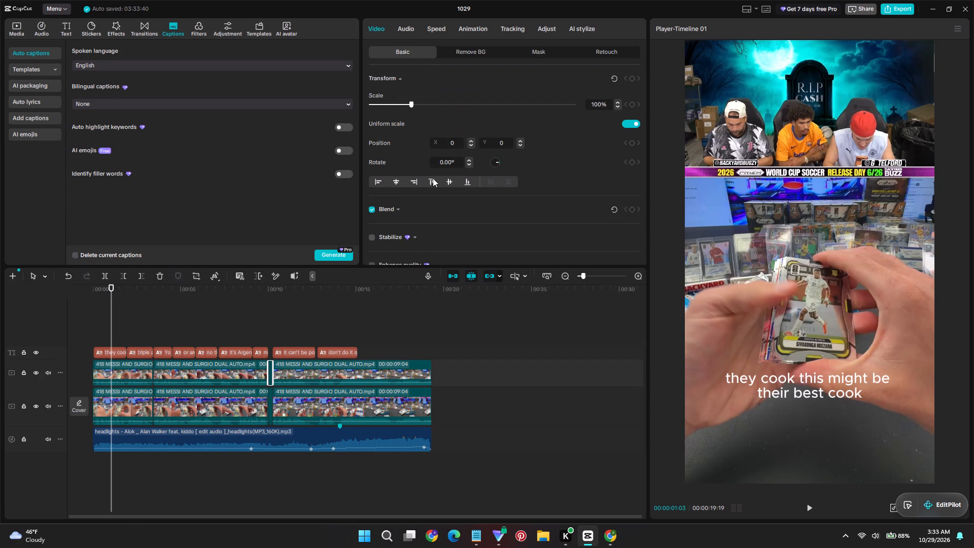
{"action": "left_click", "coordinate": [433, 178]}
Play the edit from just before the last clip to check the top-aligned host overlay.
{"action": "left_click", "coordinate": [255, 336]}
{"action": "key", "text": "space"}
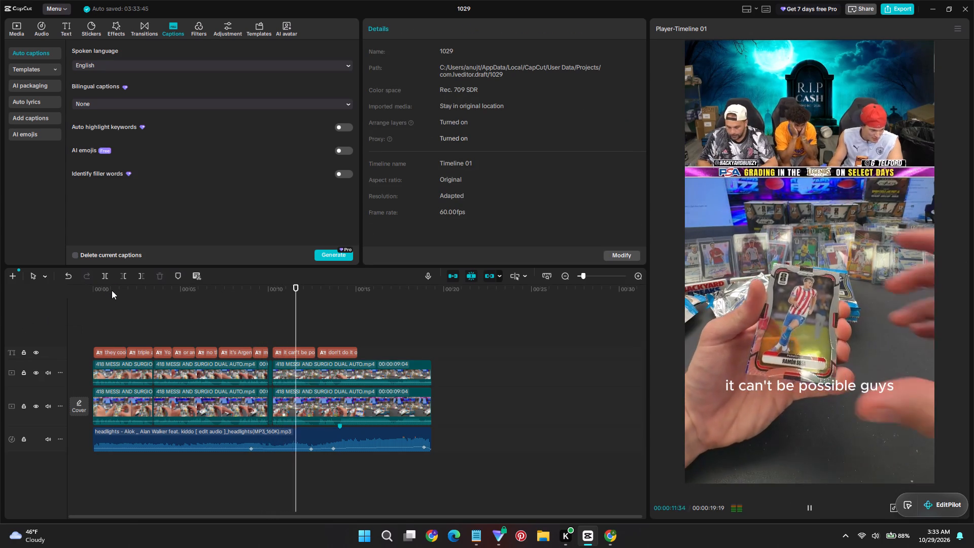
Enlarge the first upper-layer clip to 139% and reposition it to X 86, Y 1304 so the hosts fill the top.
{"action": "left_click_drag", "start_coordinate": [112, 290], "coordinate": [63, 291]}
{"action": "left_click", "coordinate": [102, 386]}
{"action": "left_click", "coordinate": [106, 373]}
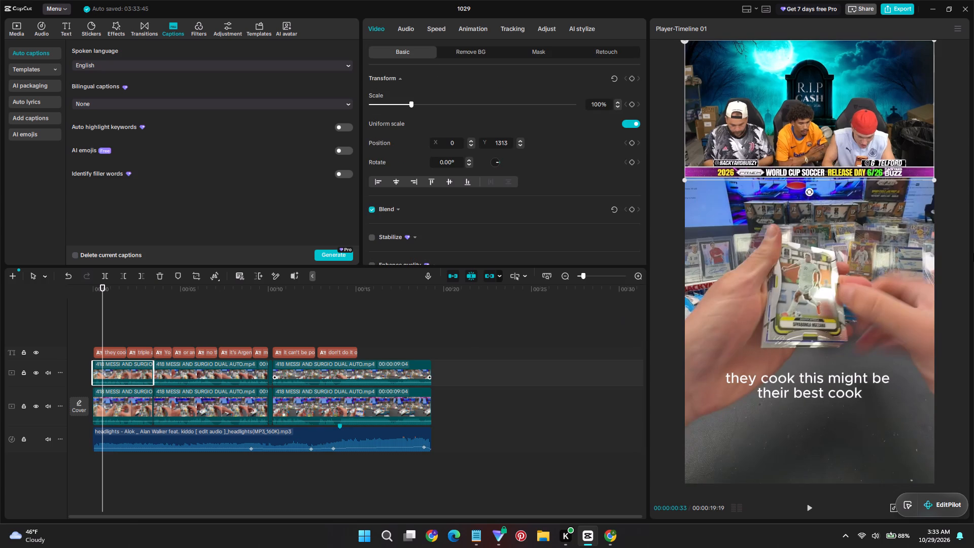
{"action": "left_click_drag", "start_coordinate": [931, 179], "coordinate": [936, 183]}
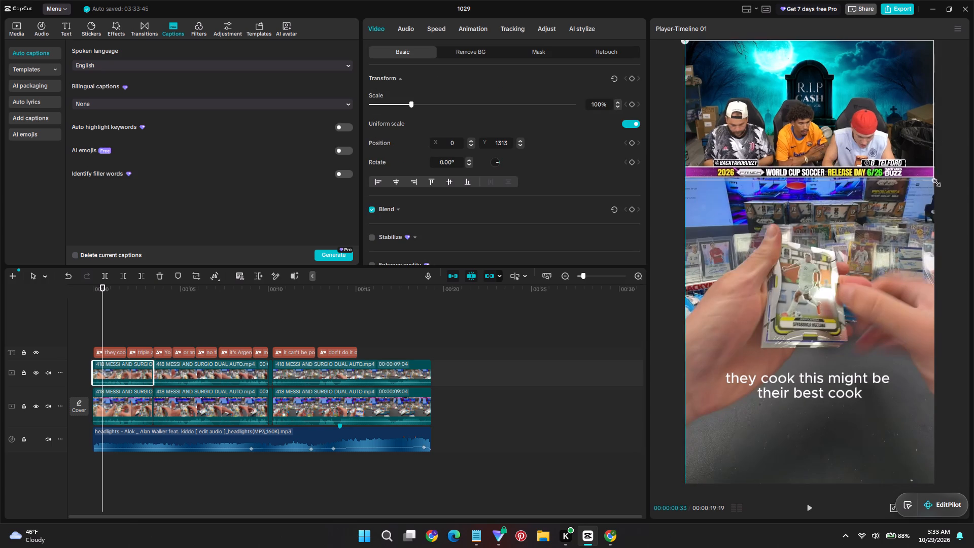
{"action": "left_click_drag", "start_coordinate": [936, 183], "coordinate": [973, 264]}
{"action": "left_click_drag", "start_coordinate": [933, 178], "coordinate": [933, 181]}
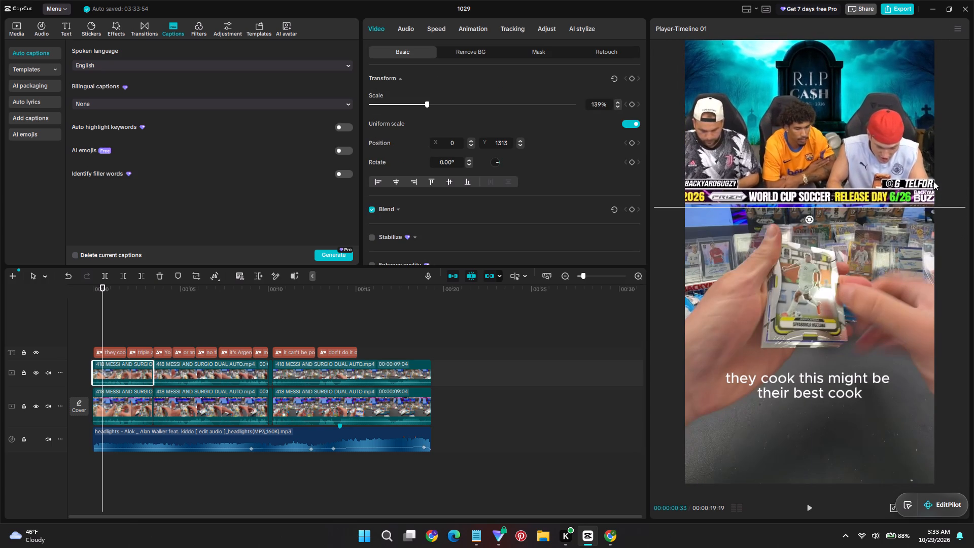
{"action": "left_click_drag", "start_coordinate": [933, 181], "coordinate": [944, 191]}
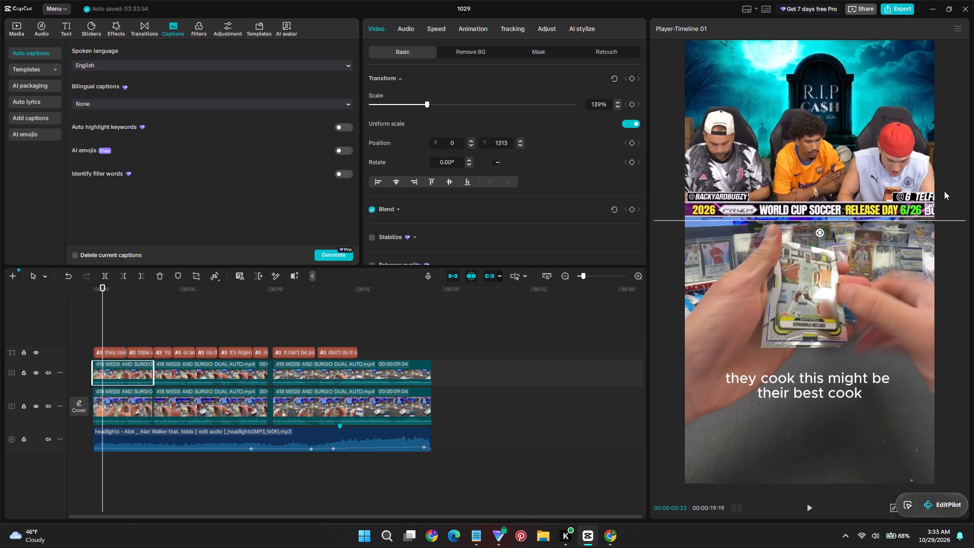
{"action": "left_click_drag", "start_coordinate": [944, 191], "coordinate": [947, 176]}
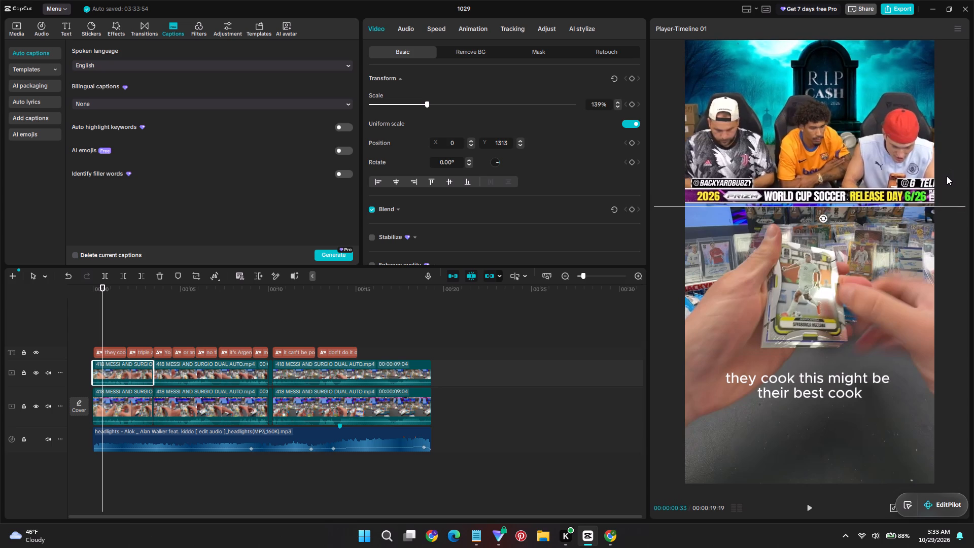
{"action": "left_click_drag", "start_coordinate": [947, 176], "coordinate": [944, 179]}
Play through the edit to check the host overlays, captions and music.
{"action": "key", "text": "space"}
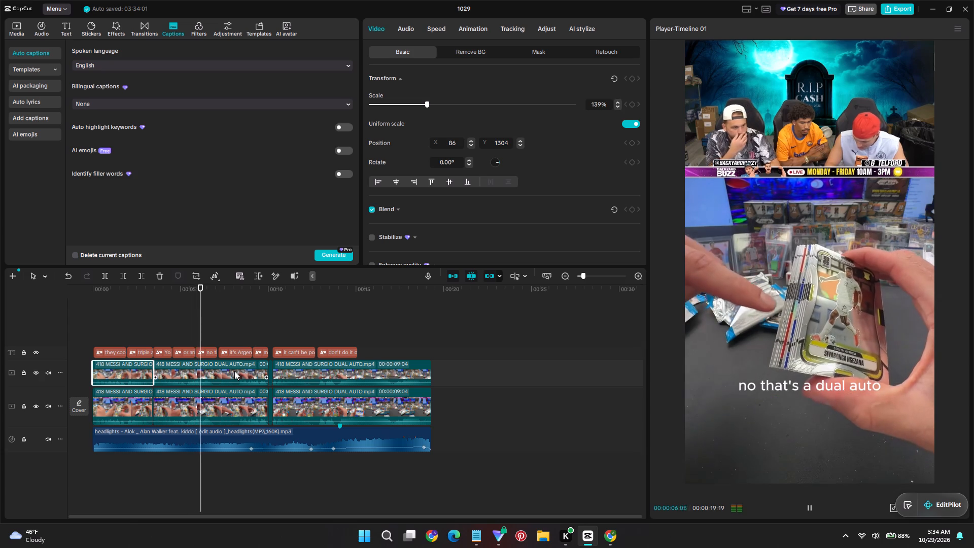
{"action": "left_click", "coordinate": [202, 314]}
{"action": "key", "text": "space"}
{"action": "left_click", "coordinate": [178, 314]}
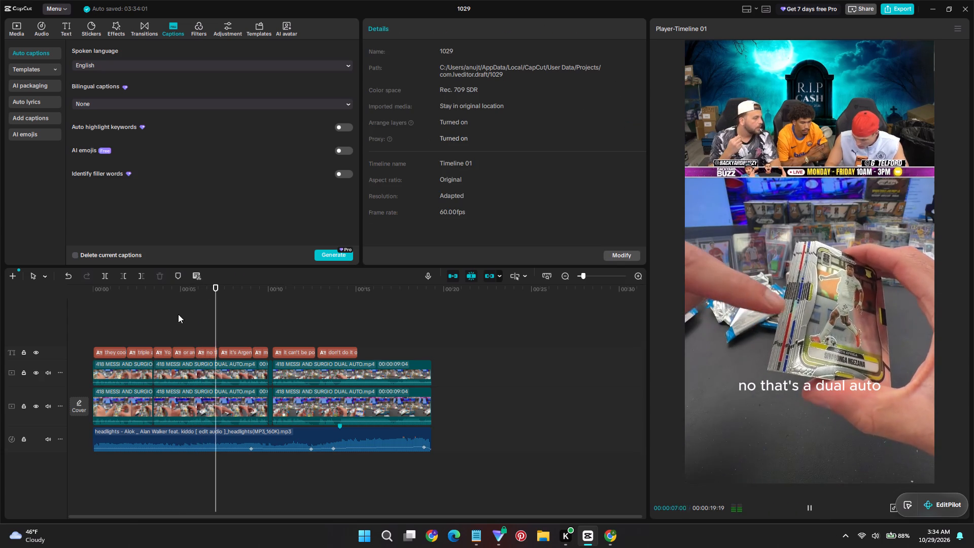
{"action": "key", "text": "space"}
{"action": "left_click", "coordinate": [178, 314]}
{"action": "key", "text": "space"}
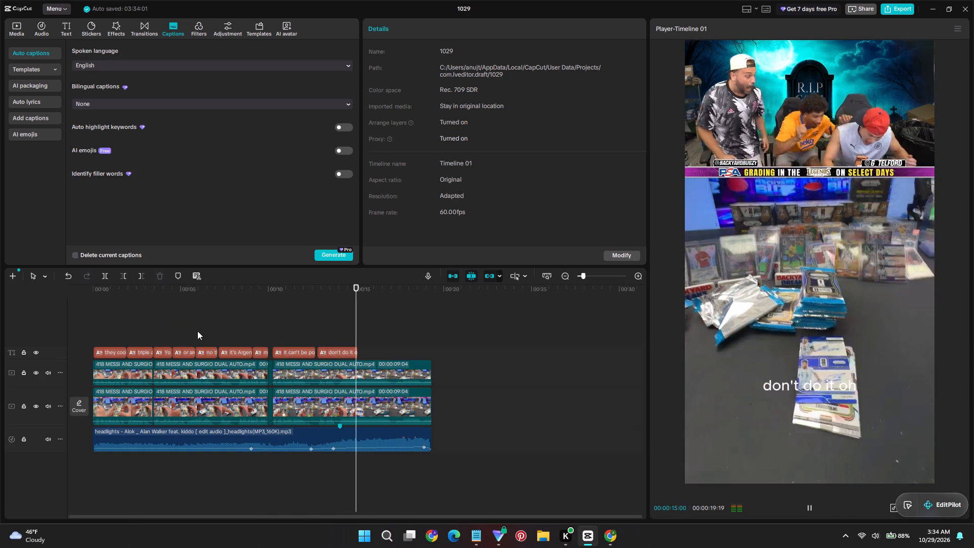
Replay the edit from the second upper-layer clip, pause, and scale that clip to 139% like the first overlay.
{"action": "left_click", "coordinate": [196, 330]}
{"action": "key", "text": "space"}
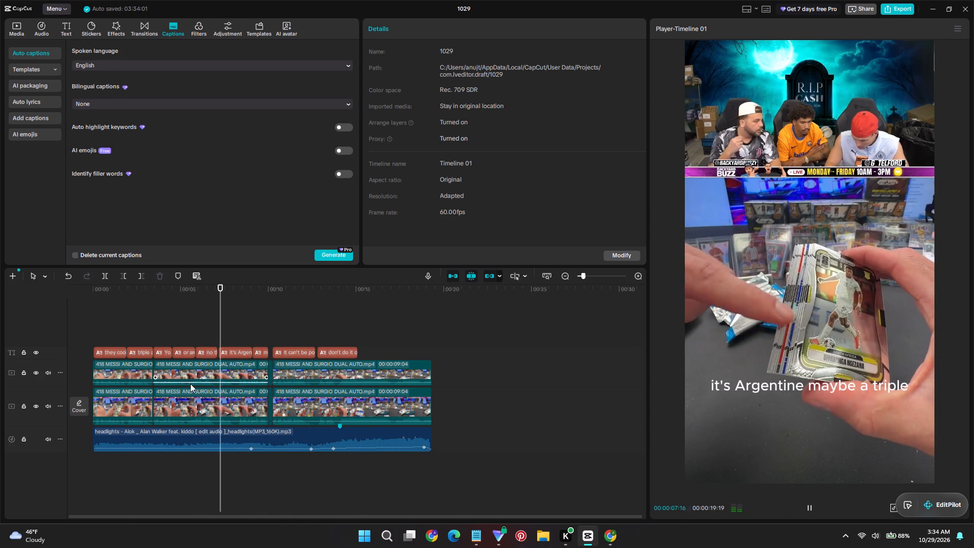
{"action": "left_click", "coordinate": [192, 375]}
{"action": "key", "text": "space"}
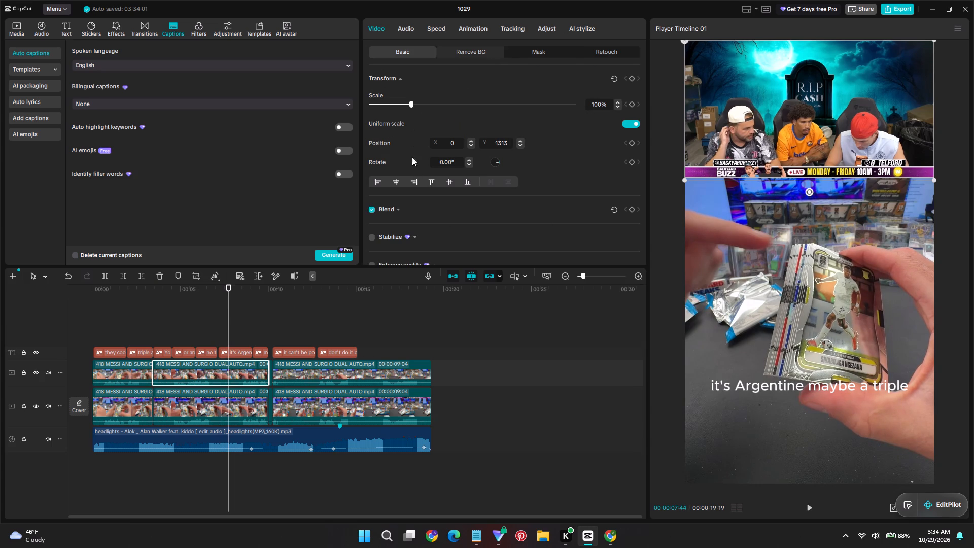
{"action": "left_click", "coordinate": [127, 375]}
{"action": "left_click", "coordinate": [208, 373]}
{"action": "double_click", "coordinate": [596, 102]}
{"action": "key", "text": "1"}
{"action": "type", "text": "39"}
{"action": "key", "text": "Return"}
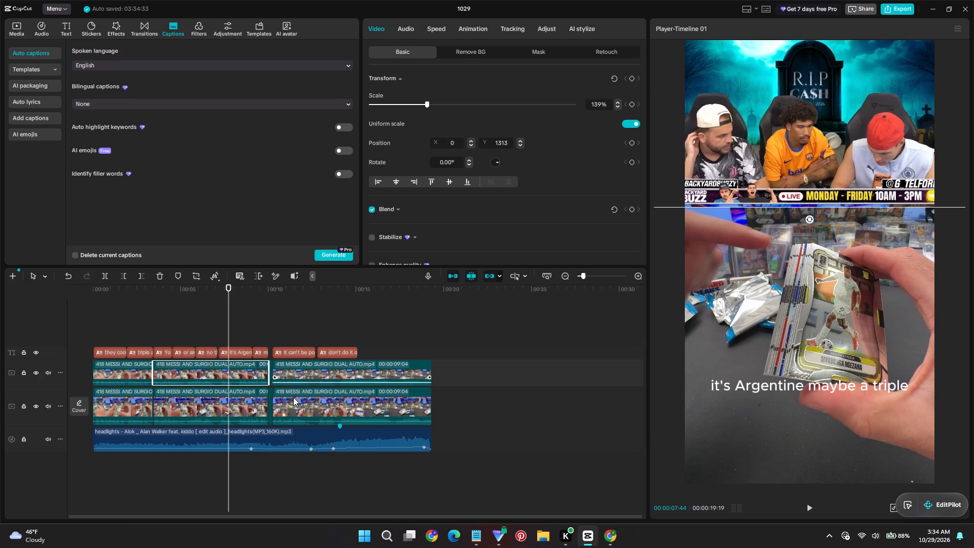
Set the scale of the short third upper-layer clip and the final upper-layer clip to 139% each.
{"action": "scroll", "coordinate": [305, 361], "scroll_direction": "up", "scroll_amount": 12, "text": "ctrl"}
{"action": "left_click", "coordinate": [346, 376]}
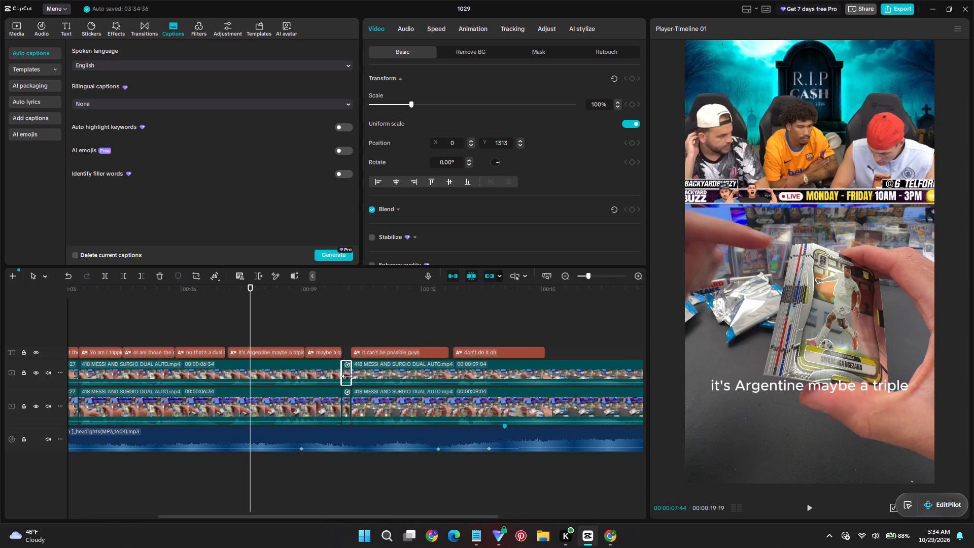
{"action": "double_click", "coordinate": [599, 108]}
{"action": "type", "text": "139"}
{"action": "key", "text": "Return"}
{"action": "left_click", "coordinate": [484, 382]}
{"action": "double_click", "coordinate": [596, 108]}
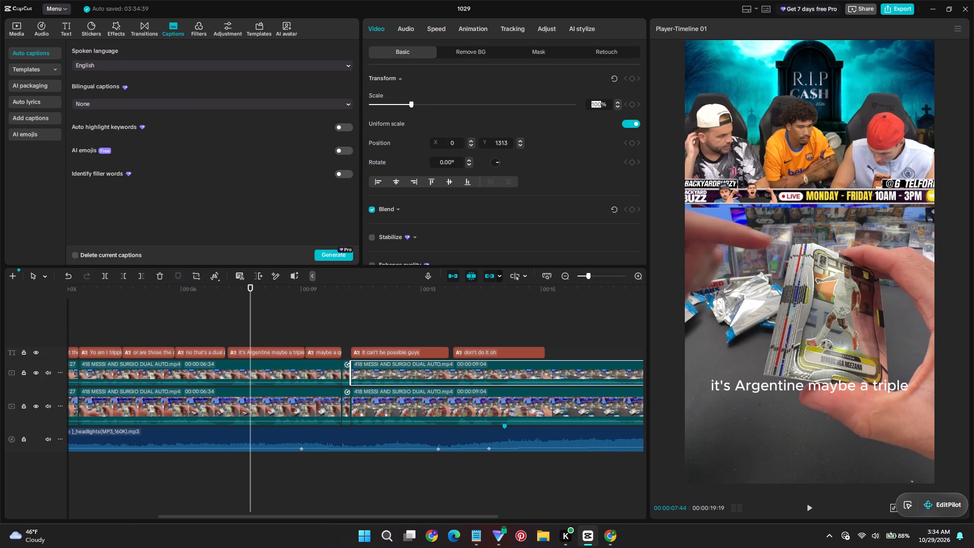
{"action": "type", "text": "139"}
{"action": "key", "text": "Return"}
Set position Y to 1304 on the second, third and fourth upper-layer clips, using the first clip as reference.
{"action": "left_click", "coordinate": [72, 372]}
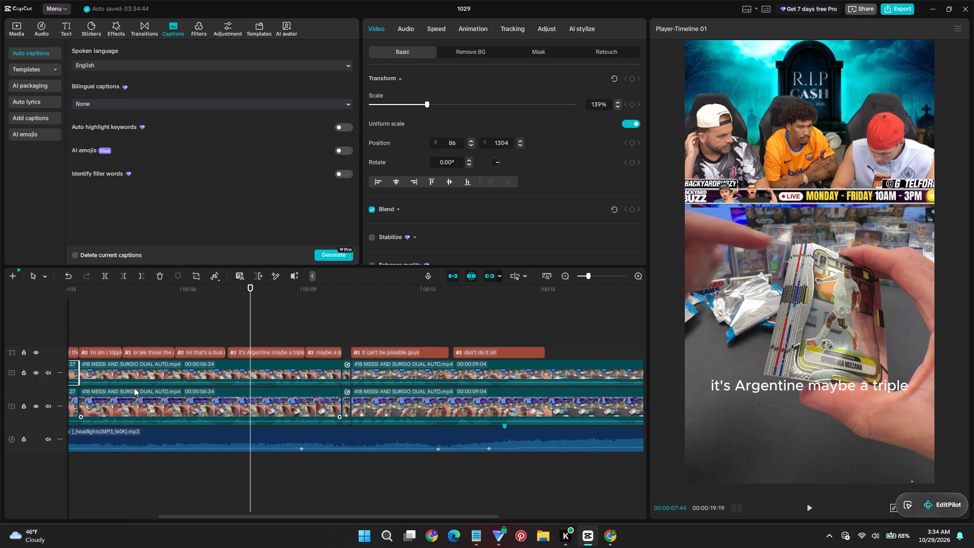
{"action": "left_click", "coordinate": [210, 374]}
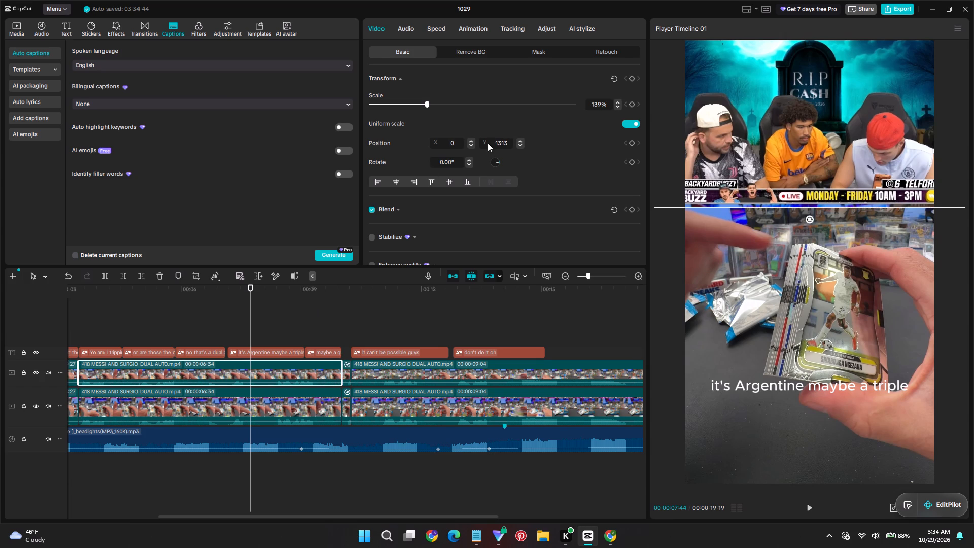
{"action": "double_click", "coordinate": [499, 138]}
{"action": "double_click", "coordinate": [503, 142]}
{"action": "type", "text": "1304"}
{"action": "key", "text": "Return"}
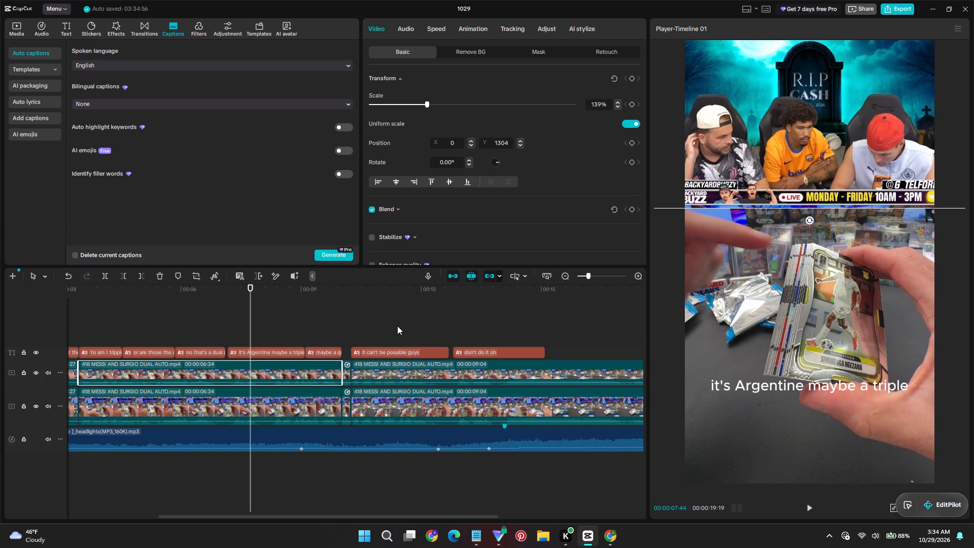
{"action": "left_click", "coordinate": [347, 378]}
{"action": "double_click", "coordinate": [504, 142]}
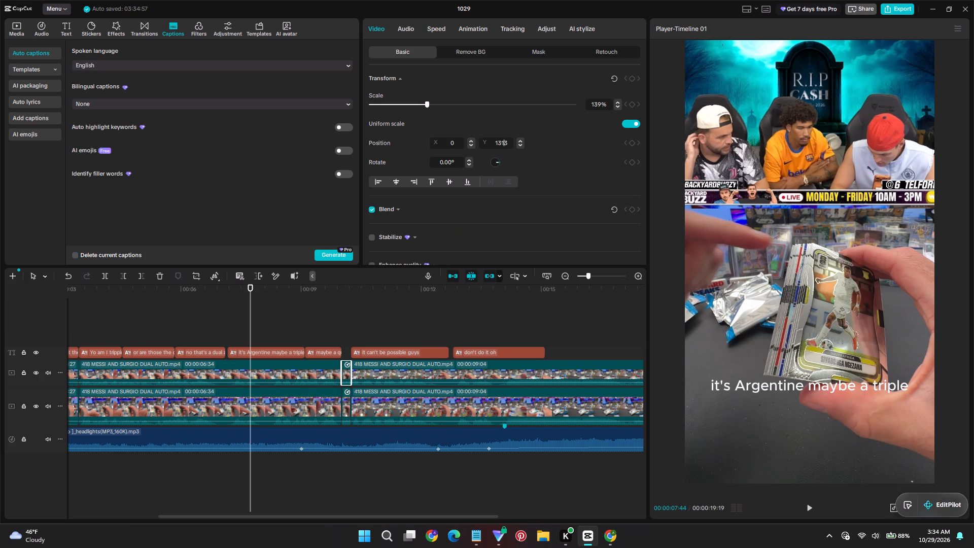
{"action": "type", "text": "1304"}
{"action": "key", "text": "Return"}
{"action": "left_click", "coordinate": [358, 372]}
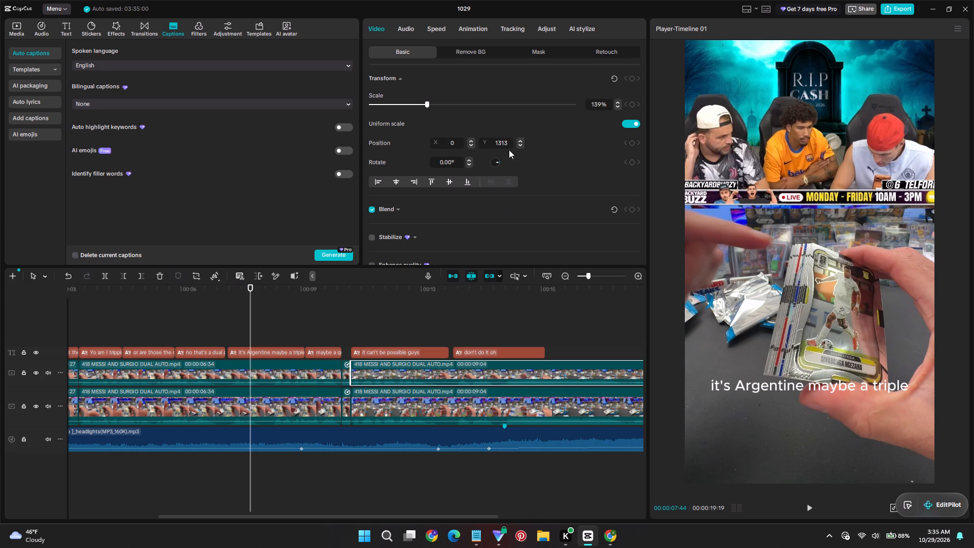
{"action": "double_click", "coordinate": [504, 135]}
{"action": "double_click", "coordinate": [503, 140]}
{"action": "type", "text": "1304"}
{"action": "key", "text": "Return"}
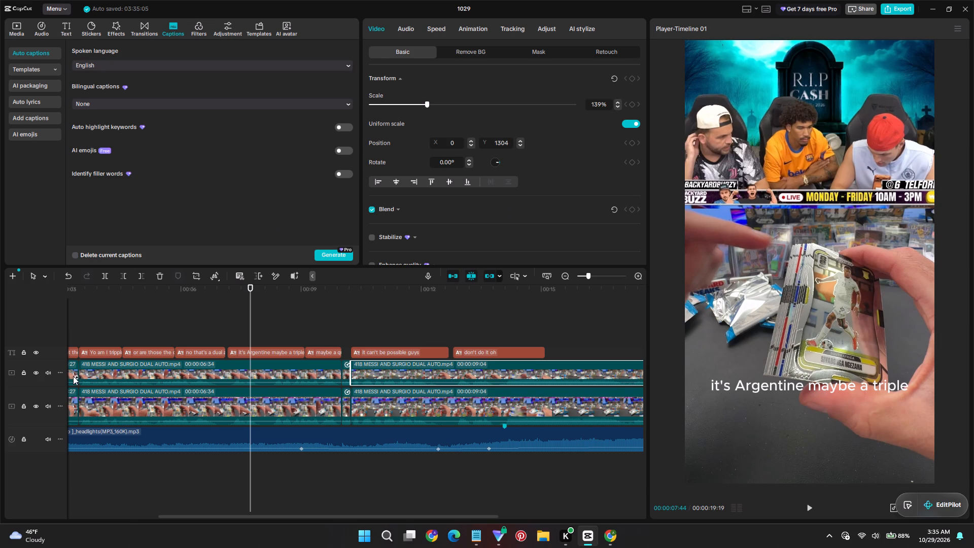
Set position X to 86 on the second, third and fourth upper-layer clips to match the first.
{"action": "left_click", "coordinate": [69, 371]}
{"action": "left_click", "coordinate": [158, 383]}
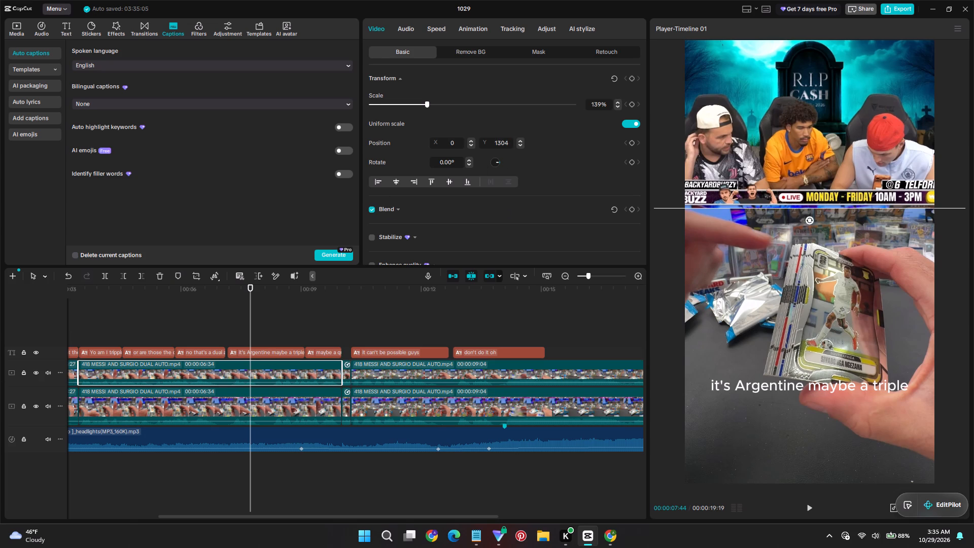
{"action": "left_click_drag", "start_coordinate": [454, 139], "coordinate": [435, 139]}
{"action": "type", "text": "86"}
{"action": "key", "text": "Return"}
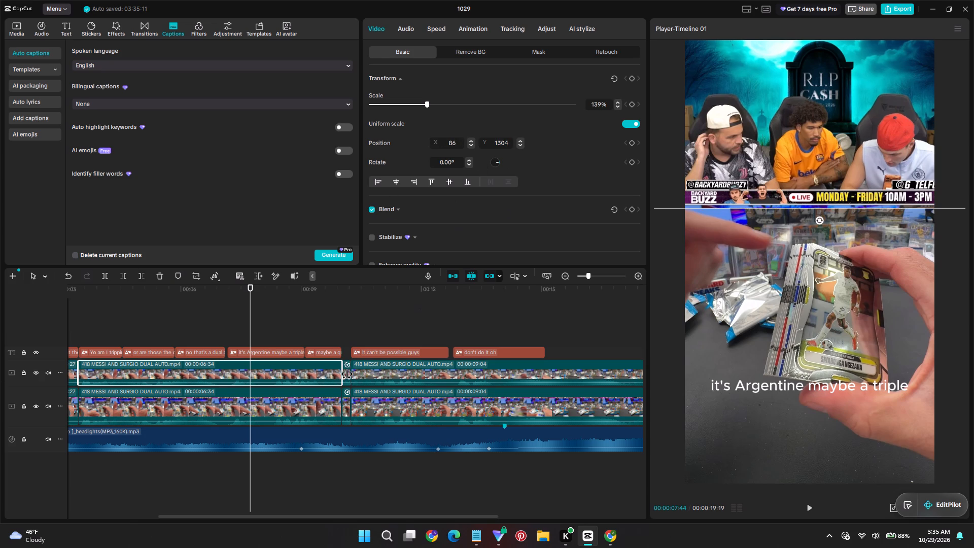
{"action": "left_click", "coordinate": [347, 374]}
{"action": "left_click", "coordinate": [451, 139]}
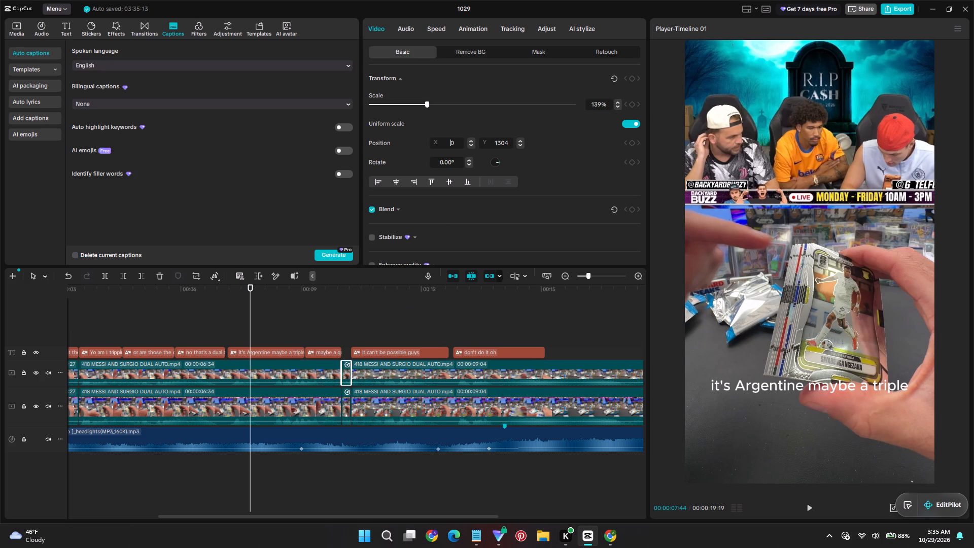
{"action": "key", "text": "Right"}
{"action": "key", "text": "BackSpace"}
{"action": "type", "text": "86"}
{"action": "key", "text": "Return"}
{"action": "left_click", "coordinate": [441, 375]}
{"action": "left_click_drag", "start_coordinate": [453, 143], "coordinate": [446, 139]}
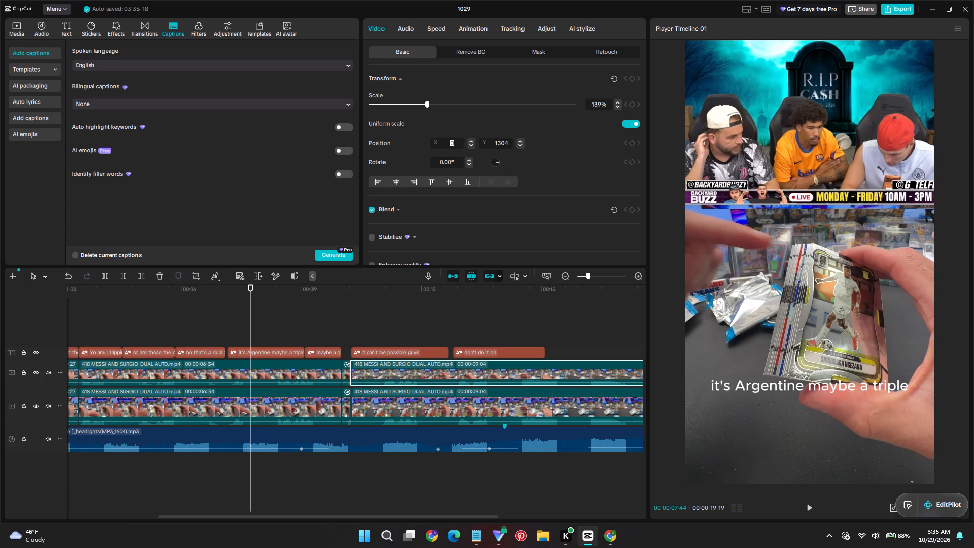
{"action": "left_click_drag", "start_coordinate": [446, 139], "coordinate": [433, 135]}
{"action": "key", "text": "8"}
{"action": "key", "text": "6"}
{"action": "key", "text": "Return"}
Play the edit from the early part of the timeline to check the enlarged, repositioned host overlays.
{"action": "left_click", "coordinate": [148, 323]}
{"action": "key", "text": "space"}
{"action": "scroll", "coordinate": [325, 340], "scroll_direction": "down", "scroll_amount": 7, "text": "ctrl"}
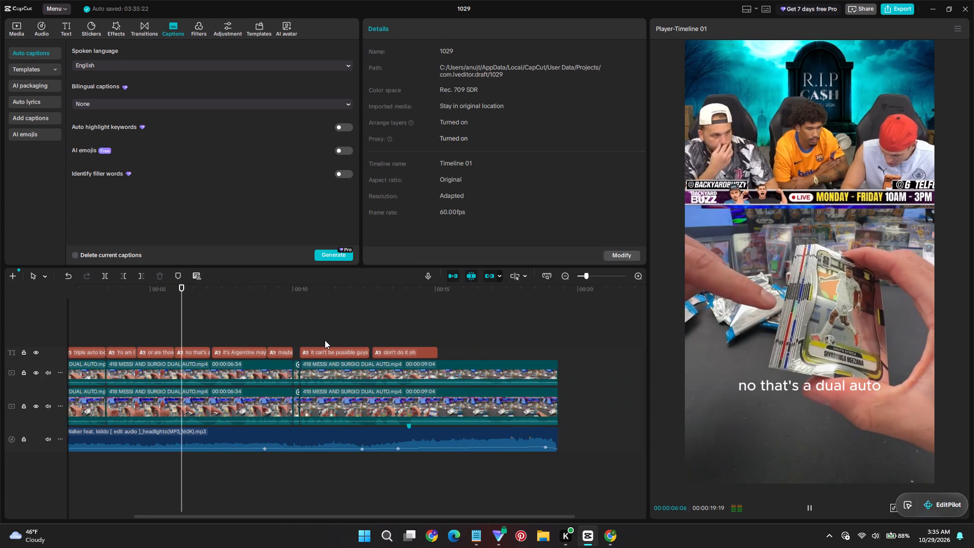
{"action": "scroll", "coordinate": [206, 364], "scroll_direction": "down", "scroll_amount": 8, "text": "ctrl"}
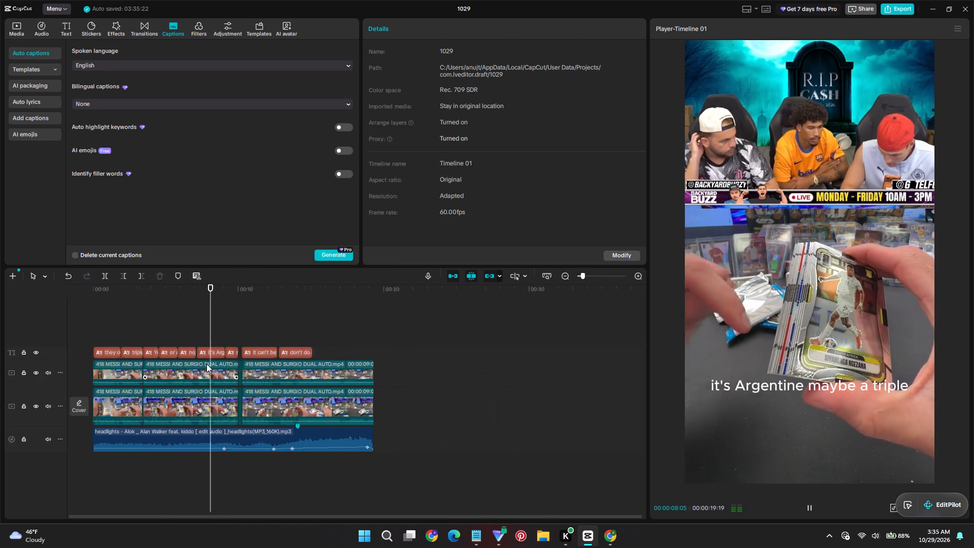
Return the playhead to the start and apply the favorited "Rubah" text template to all main captions.
{"action": "left_click_drag", "start_coordinate": [138, 286], "coordinate": [37, 285]}
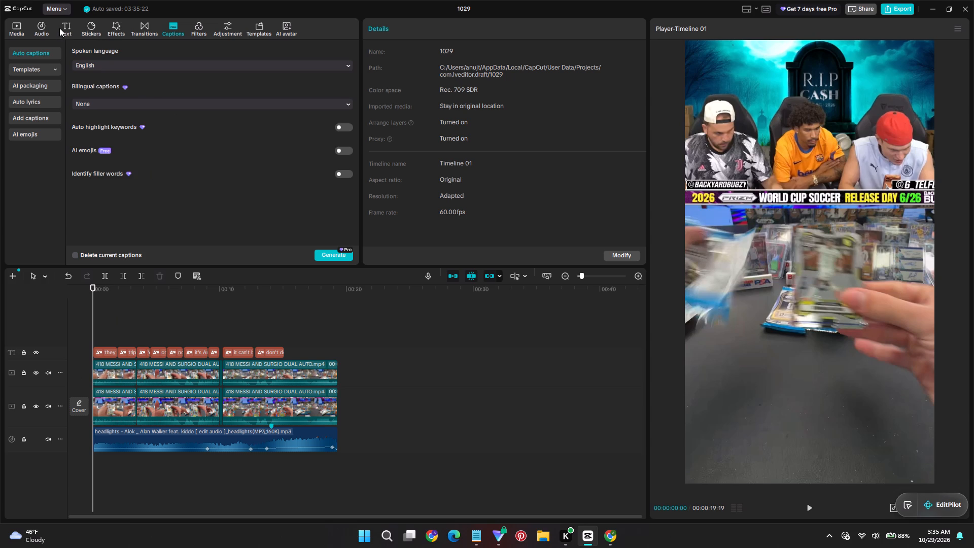
{"action": "left_click", "coordinate": [108, 352]}
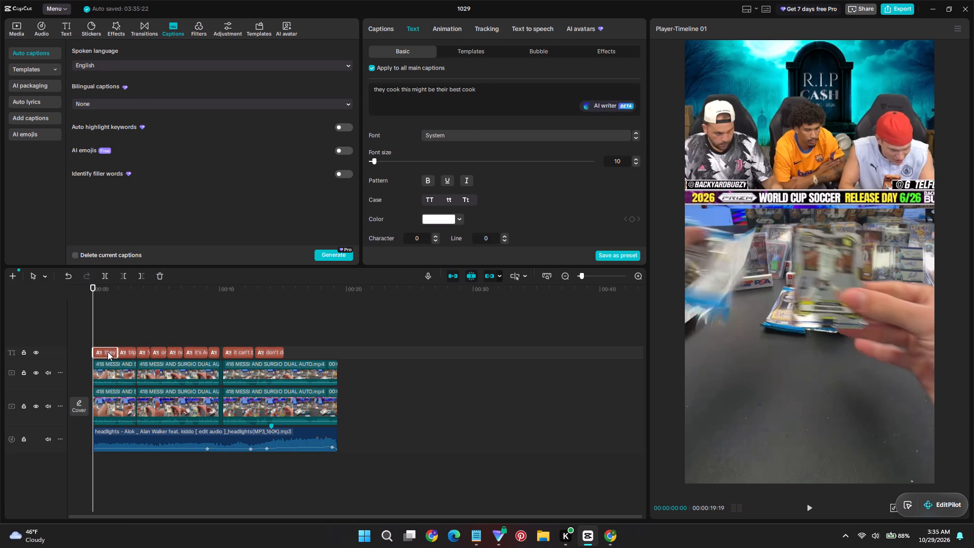
{"action": "left_click", "coordinate": [478, 52]}
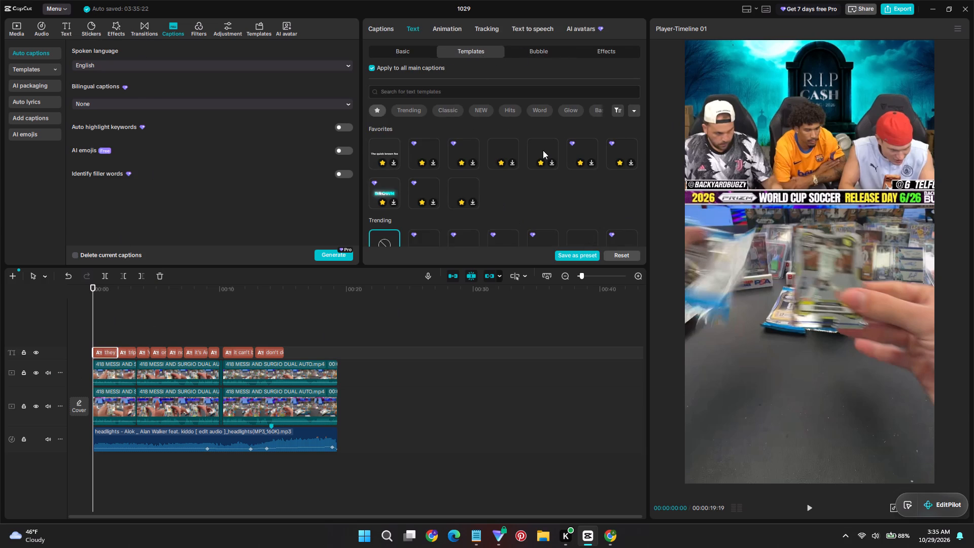
{"action": "left_click", "coordinate": [428, 189]}
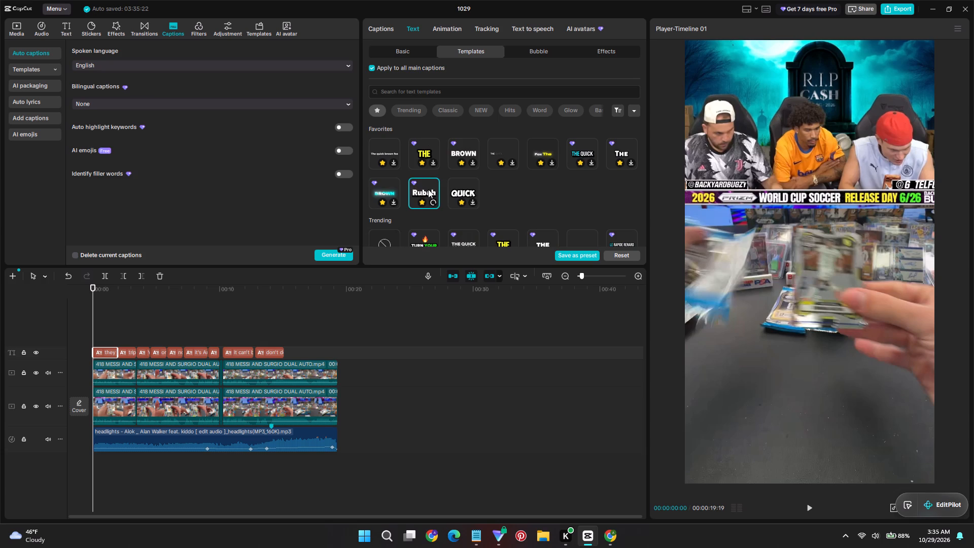
Turn on a black stroke for all captions in their basic text settings.
{"action": "left_click", "coordinate": [412, 52]}
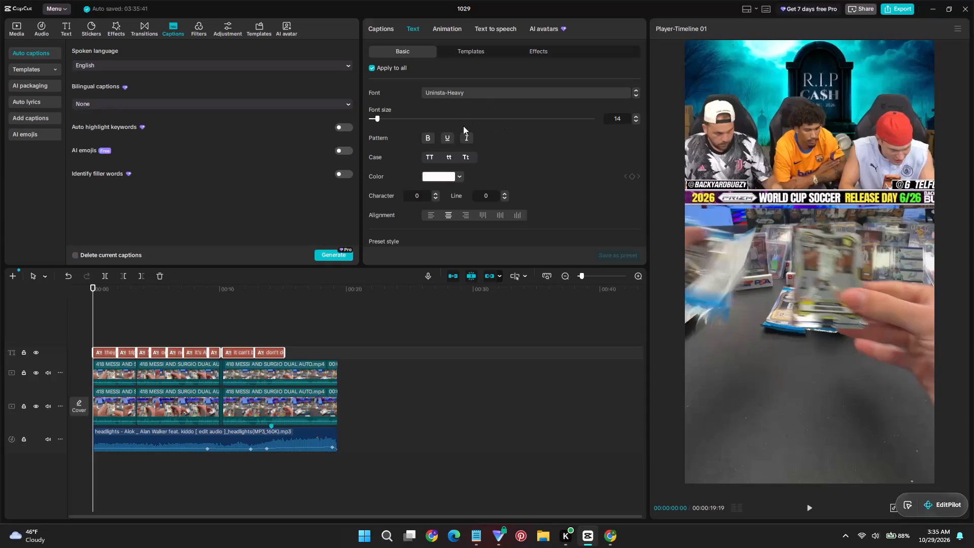
{"action": "scroll", "coordinate": [472, 148], "scroll_direction": "down", "scroll_amount": 3}
{"action": "left_click", "coordinate": [449, 125]}
{"action": "scroll", "coordinate": [456, 162], "scroll_direction": "down", "scroll_amount": 3}
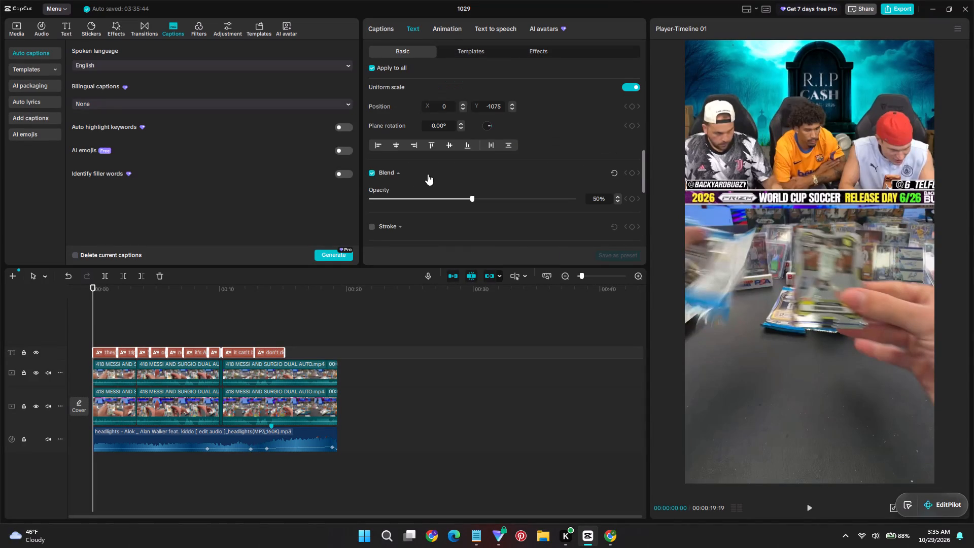
{"action": "scroll", "coordinate": [373, 211], "scroll_direction": "down", "scroll_amount": 2}
{"action": "left_click", "coordinate": [371, 137]}
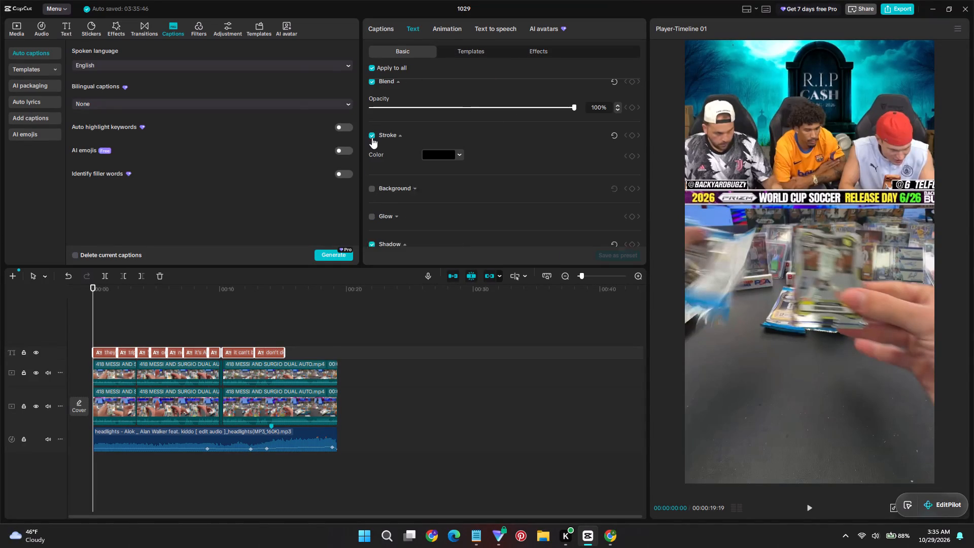
{"action": "scroll", "coordinate": [437, 191], "scroll_direction": "down", "scroll_amount": 1}
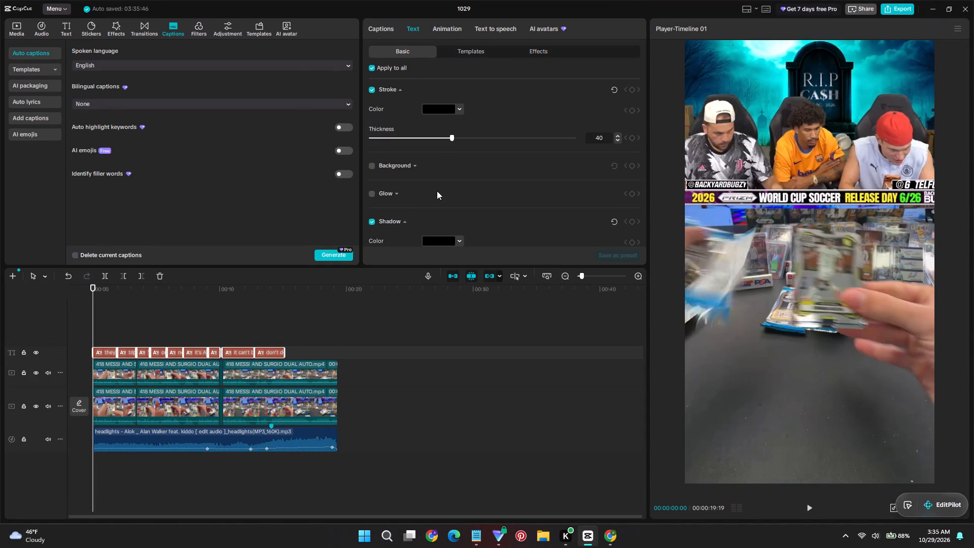
Set the shadow on all captions to 100% opacity and 2% bluriness, and increase its distance slightly.
{"action": "scroll", "coordinate": [458, 170], "scroll_direction": "down", "scroll_amount": 1}
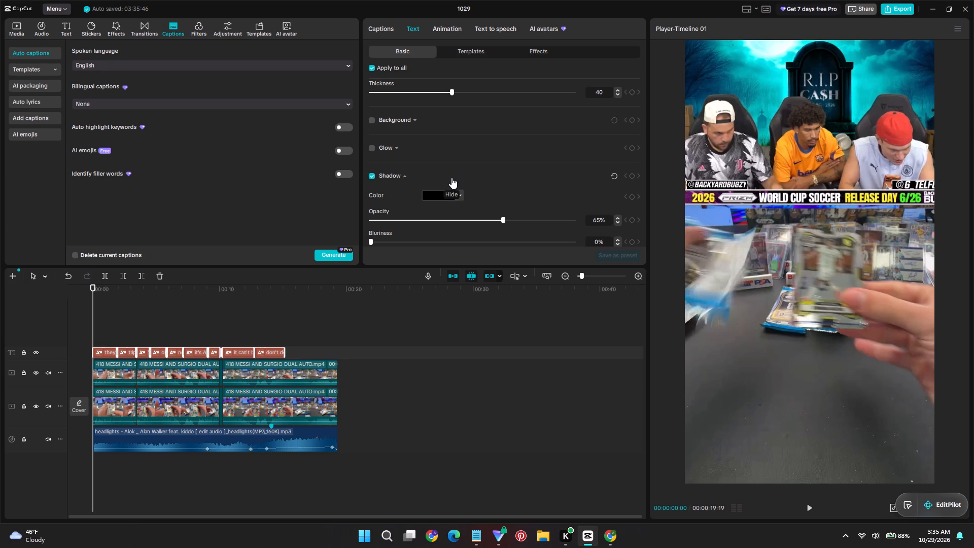
{"action": "scroll", "coordinate": [430, 190], "scroll_direction": "down", "scroll_amount": 2}
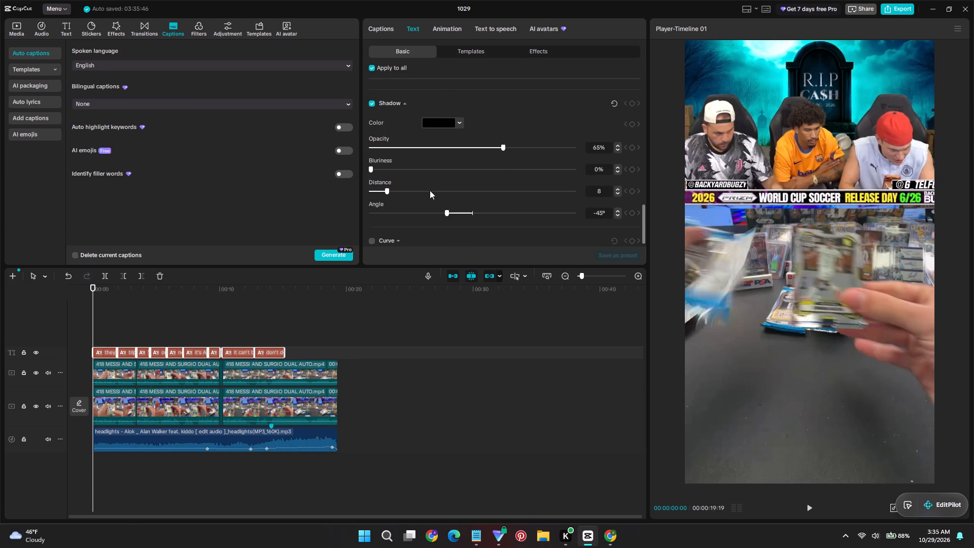
{"action": "left_click_drag", "start_coordinate": [505, 144], "coordinate": [710, 160]}
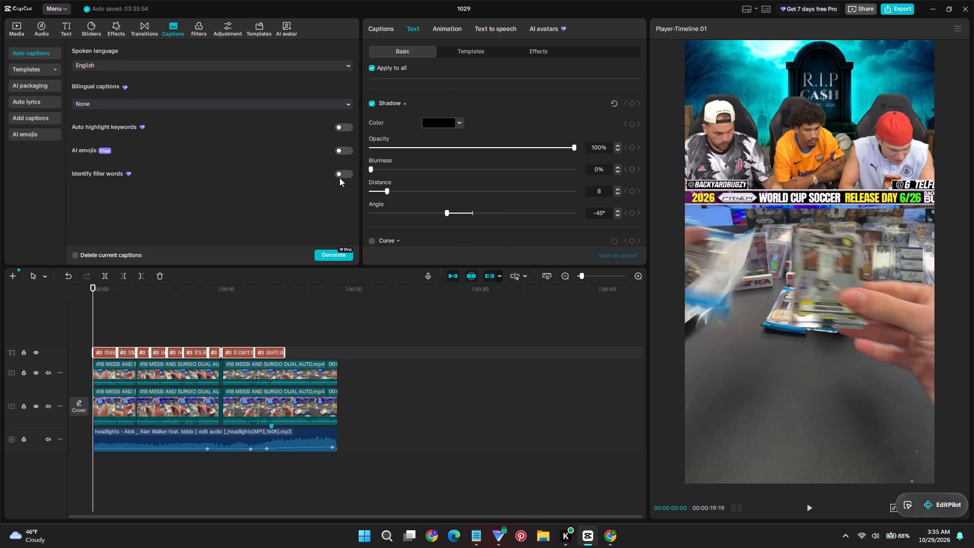
{"action": "left_click", "coordinate": [372, 170]}
{"action": "left_click_drag", "start_coordinate": [388, 190], "coordinate": [393, 194]}
Bring a caption into the preview, then set the stroke on all captions to green 03BD0C with thickness 46.
{"action": "scroll", "coordinate": [395, 174], "scroll_direction": "up", "scroll_amount": 4}
{"action": "left_click", "coordinate": [434, 179]}
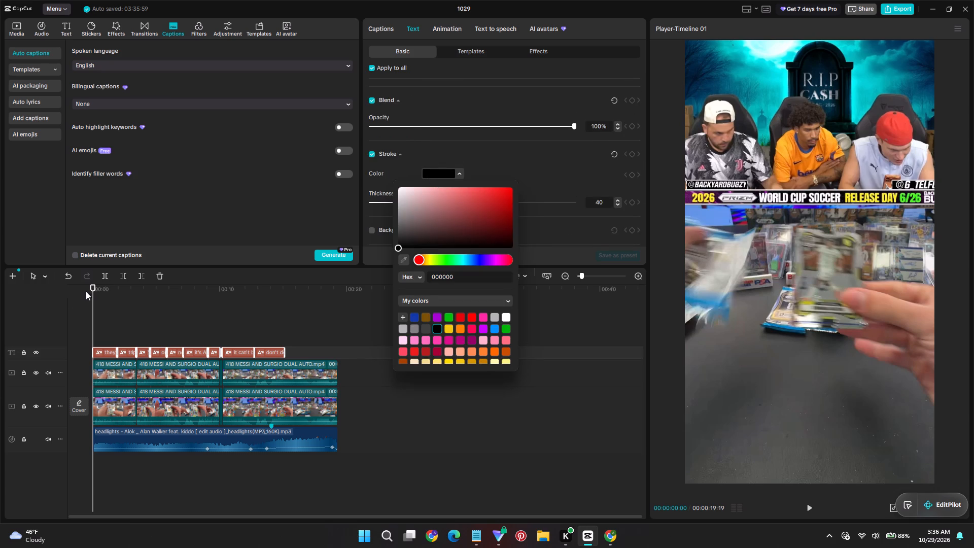
{"action": "left_click_drag", "start_coordinate": [92, 286], "coordinate": [100, 289]}
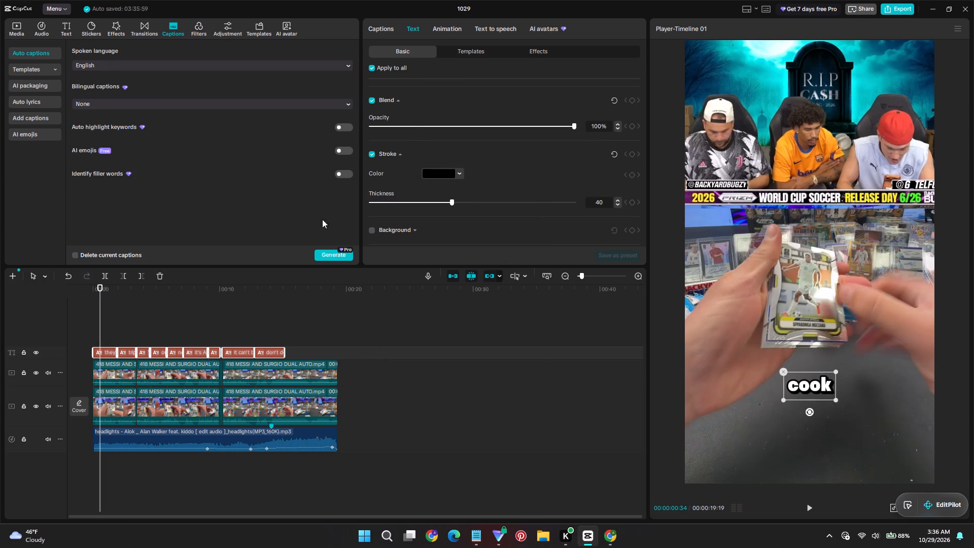
{"action": "left_click", "coordinate": [431, 173]}
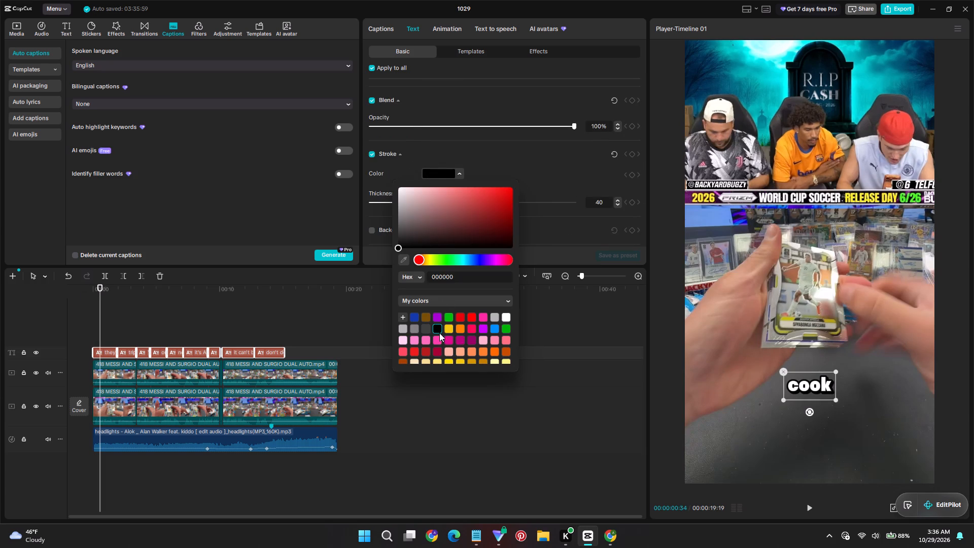
{"action": "left_click", "coordinate": [450, 318]}
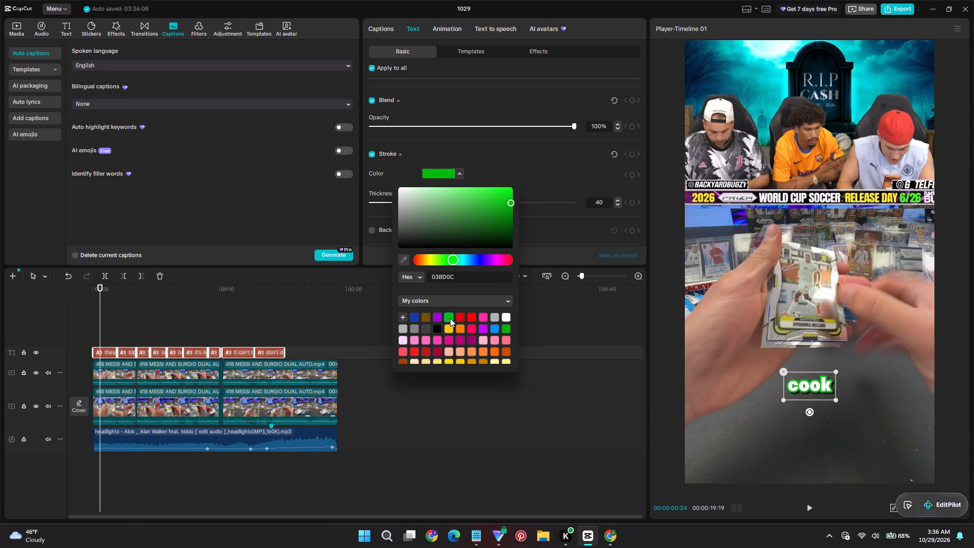
{"action": "left_click", "coordinate": [589, 175]}
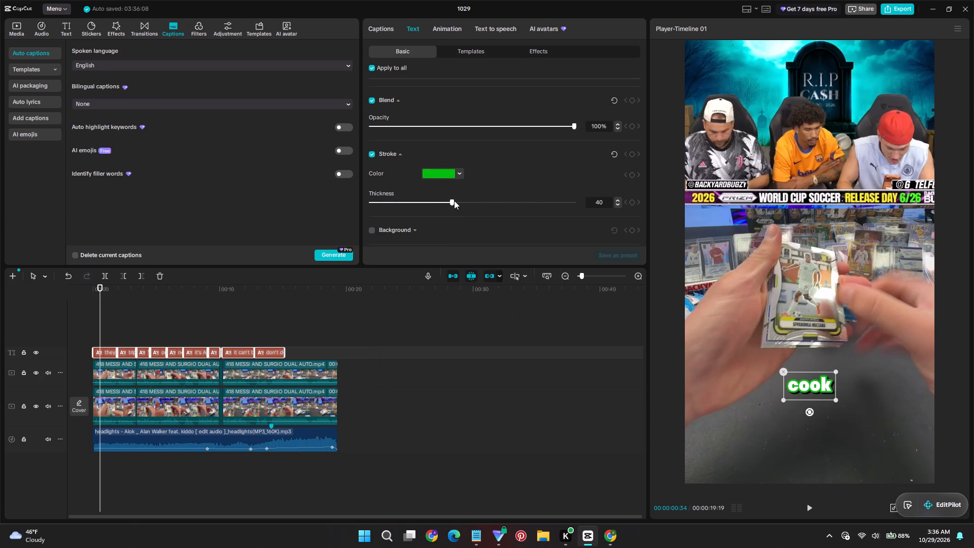
{"action": "left_click_drag", "start_coordinate": [454, 200], "coordinate": [467, 207]}
Compare several preset colours for the caption stroke, including pink, orange, yellow, purple and blue, and set it to red EC1D1D.
{"action": "left_click", "coordinate": [446, 177]}
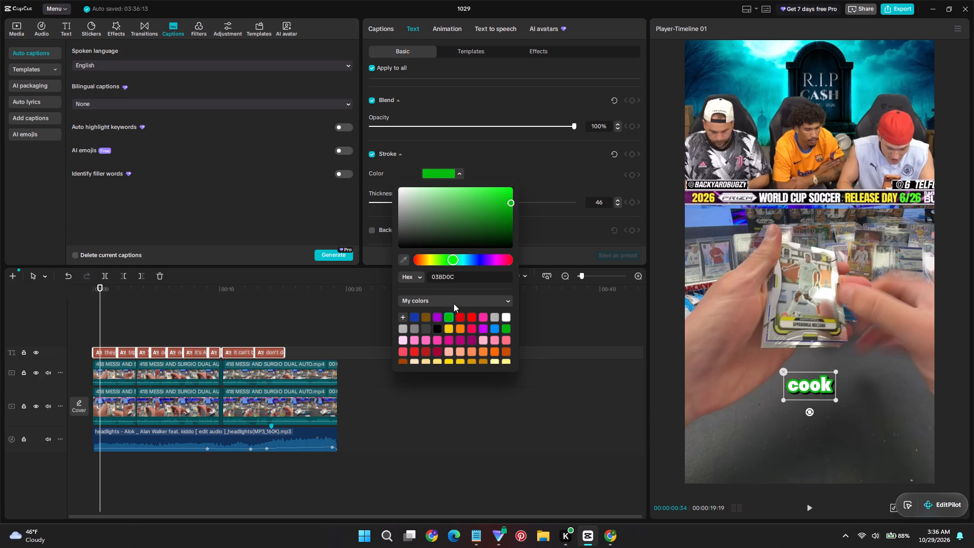
{"action": "left_click", "coordinate": [474, 330]}
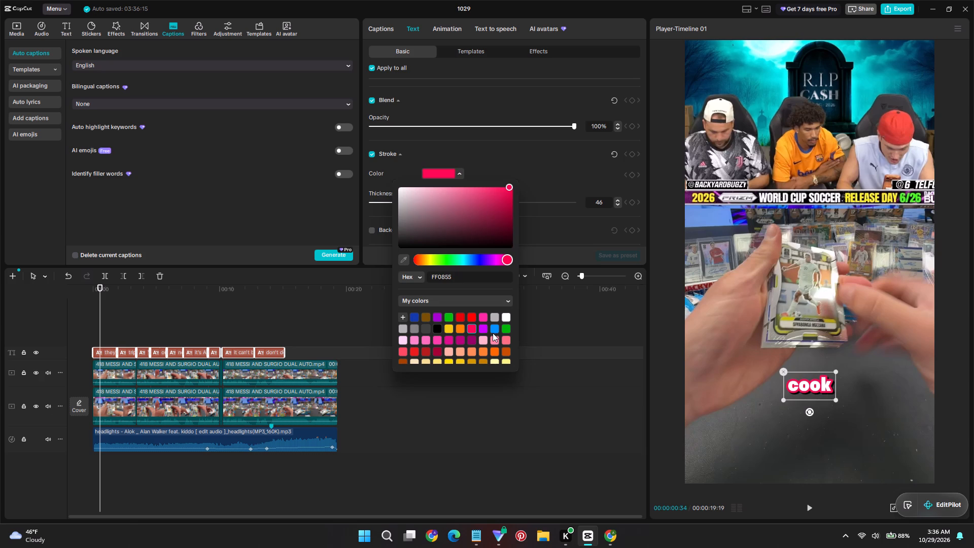
{"action": "left_click", "coordinate": [493, 329]}
{"action": "left_click", "coordinate": [474, 329]}
{"action": "left_click", "coordinate": [455, 328]}
{"action": "left_click", "coordinate": [458, 328]}
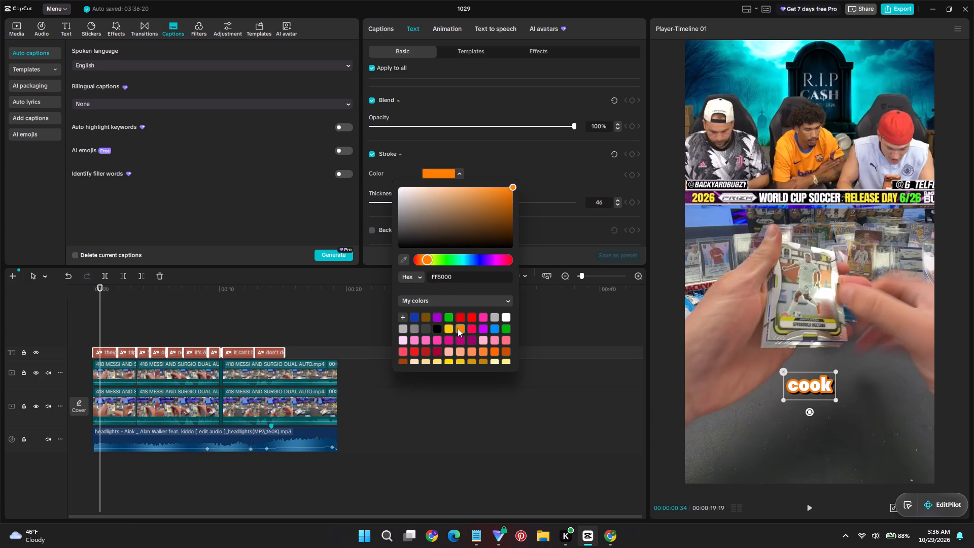
{"action": "left_click", "coordinate": [447, 328]}
{"action": "left_click", "coordinate": [430, 315]}
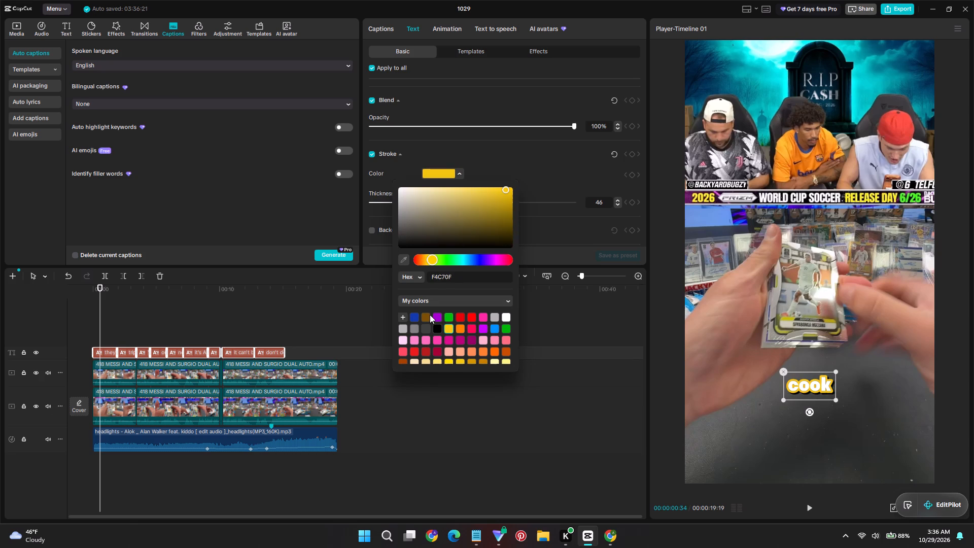
{"action": "left_click", "coordinate": [442, 319]}
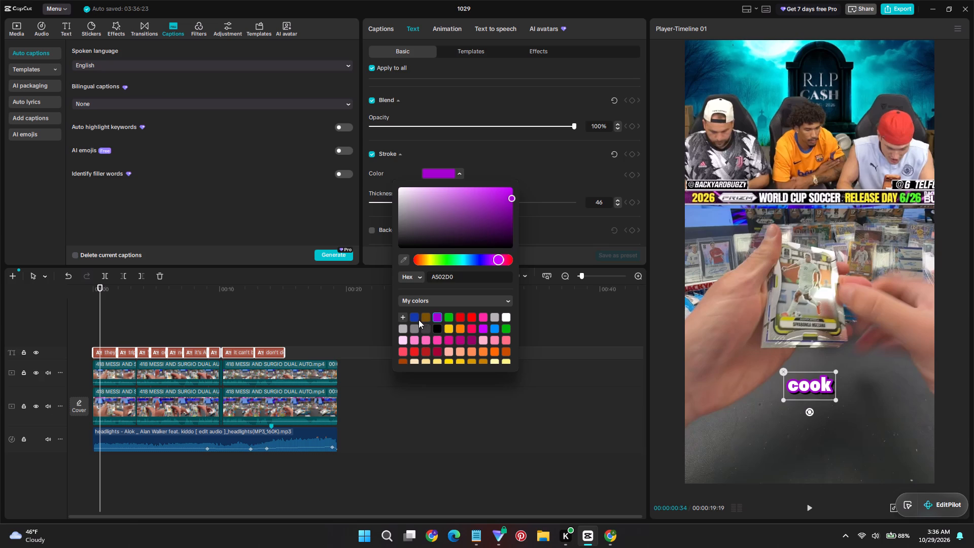
{"action": "left_click", "coordinate": [416, 320]}
{"action": "left_click", "coordinate": [437, 318]}
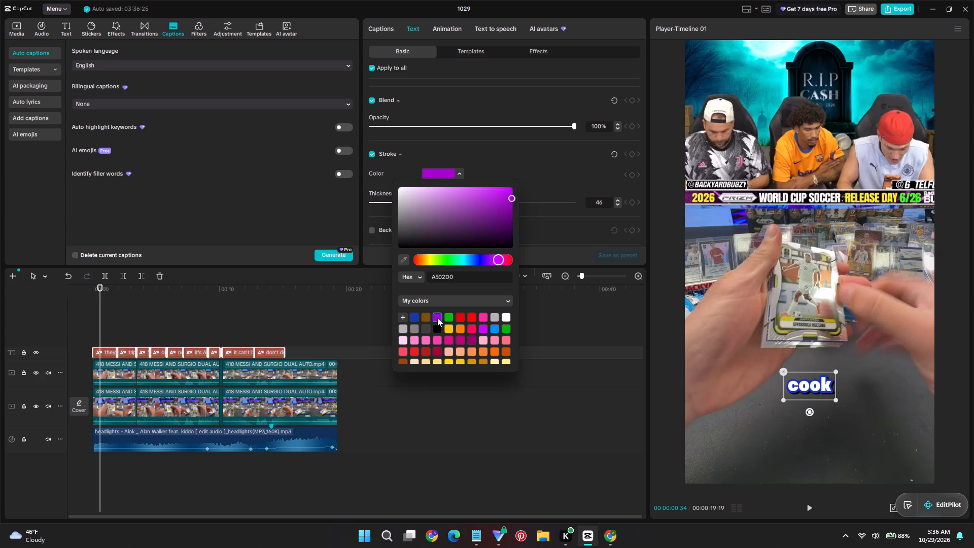
{"action": "left_click", "coordinate": [411, 317]}
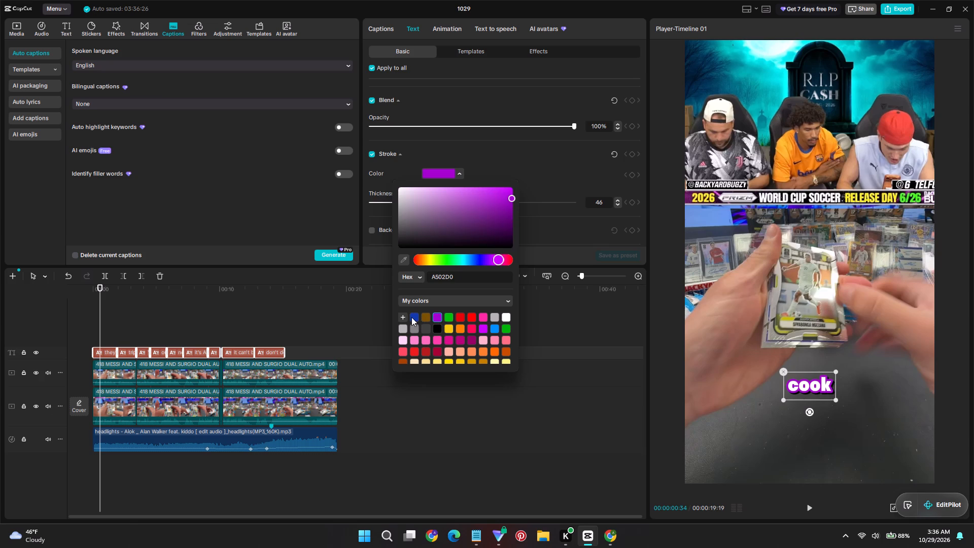
{"action": "left_click", "coordinate": [502, 329]}
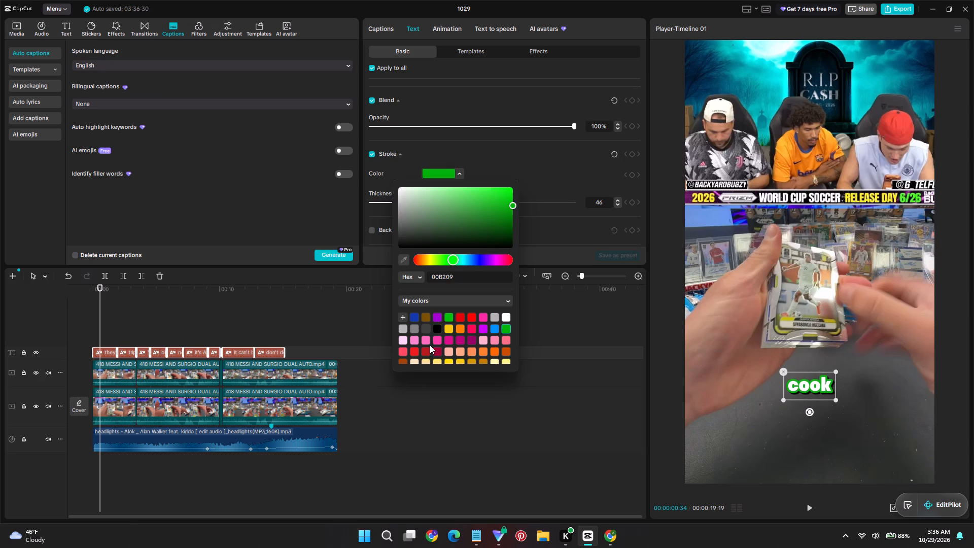
{"action": "scroll", "coordinate": [430, 345], "scroll_direction": "down", "scroll_amount": 1}
{"action": "scroll", "coordinate": [430, 345], "scroll_direction": "up", "scroll_amount": 1}
{"action": "left_click", "coordinate": [414, 349]}
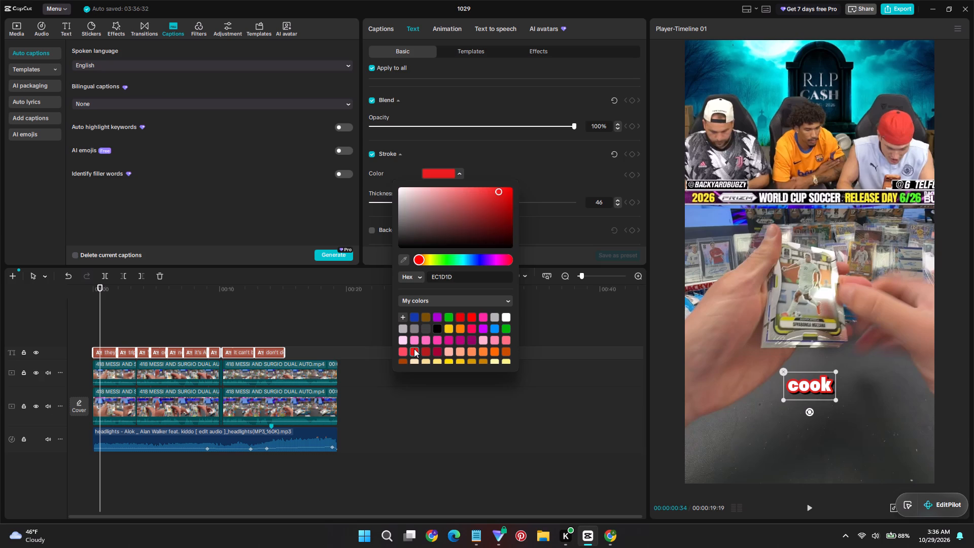
{"action": "scroll", "coordinate": [463, 347], "scroll_direction": "up", "scroll_amount": 1}
Move the captions up onto the lower edge of the host overlay, over the banner and right of centre.
{"action": "left_click_drag", "start_coordinate": [799, 391], "coordinate": [799, 389]}
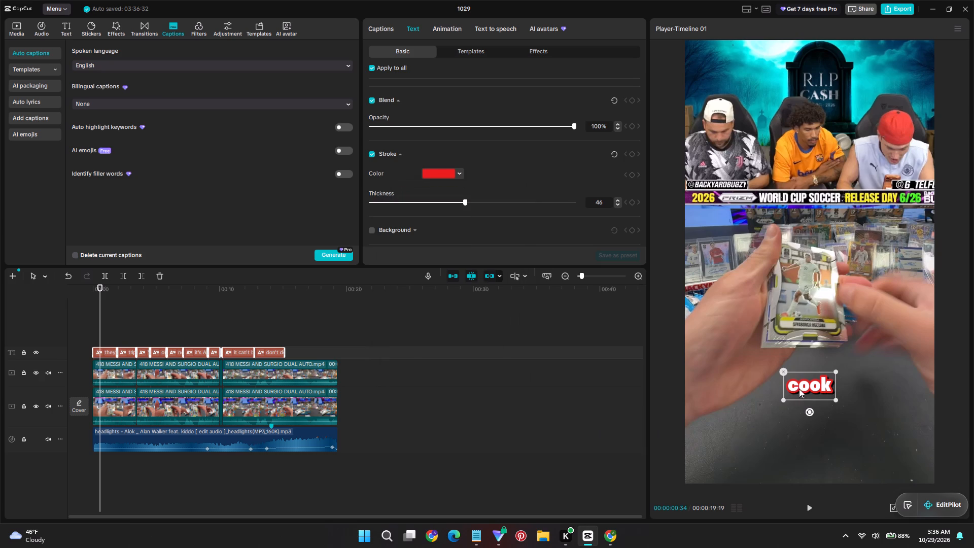
{"action": "left_click_drag", "start_coordinate": [799, 389], "coordinate": [830, 215]}
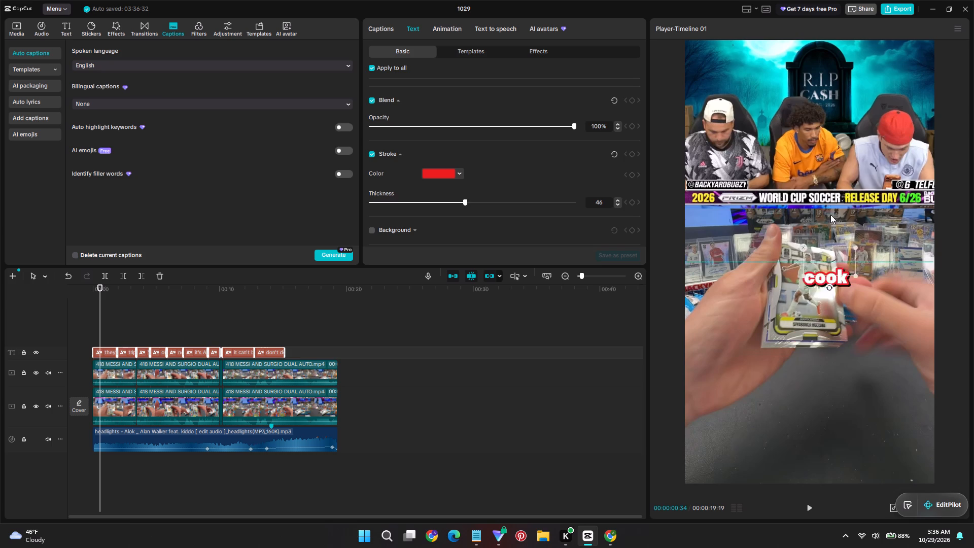
{"action": "left_click_drag", "start_coordinate": [830, 215], "coordinate": [795, 194]}
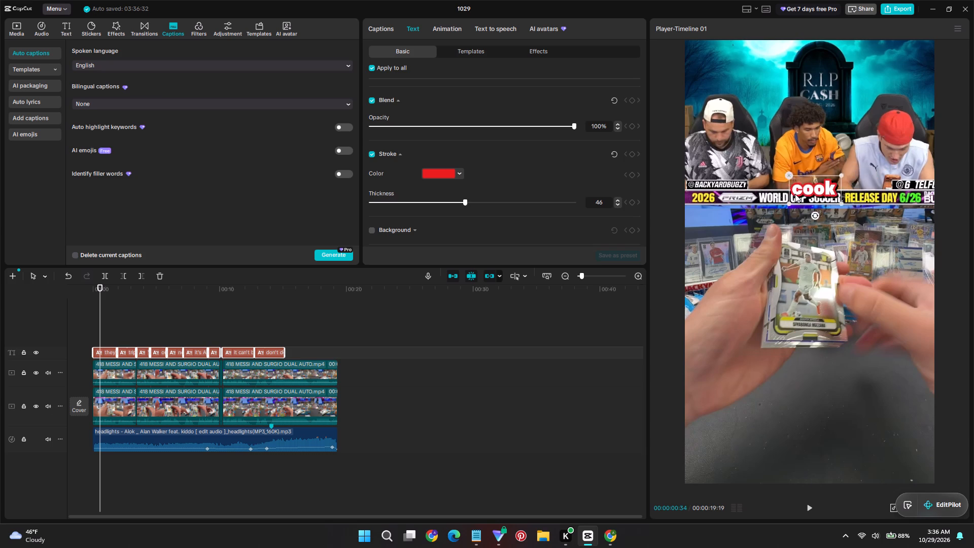
{"action": "left_click_drag", "start_coordinate": [795, 194], "coordinate": [842, 190]}
Play the edit from the opening caption to check the restyled, repositioned captions, and go back for a replay.
{"action": "key", "text": "space"}
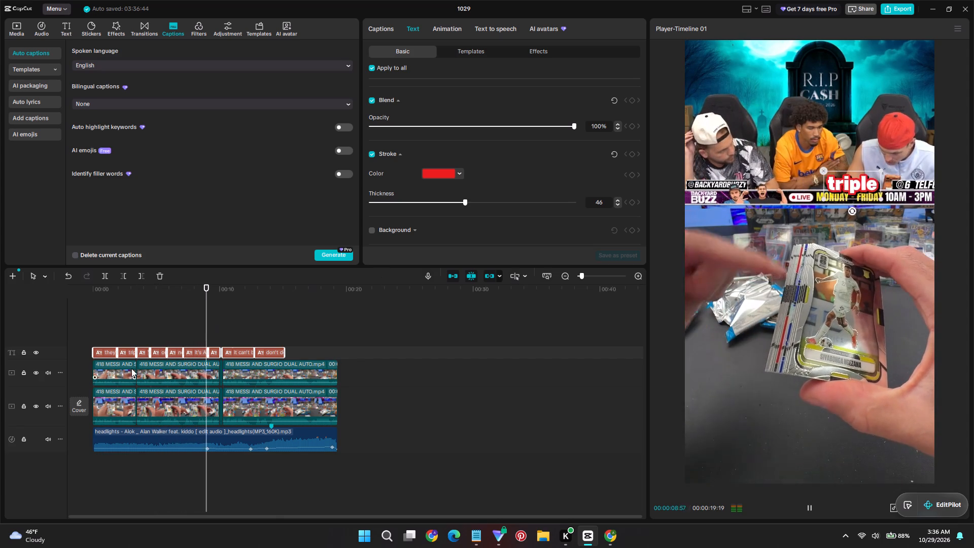
{"action": "key", "text": "space"}
{"action": "left_click", "coordinate": [181, 334]}
{"action": "key", "text": "space"}
Replay the "it's Argentine maybe a triple" caption to find the phrase break and split it at 00:00:08:03.
{"action": "scroll", "coordinate": [187, 366], "scroll_direction": "up", "scroll_amount": 11, "text": "ctrl"}
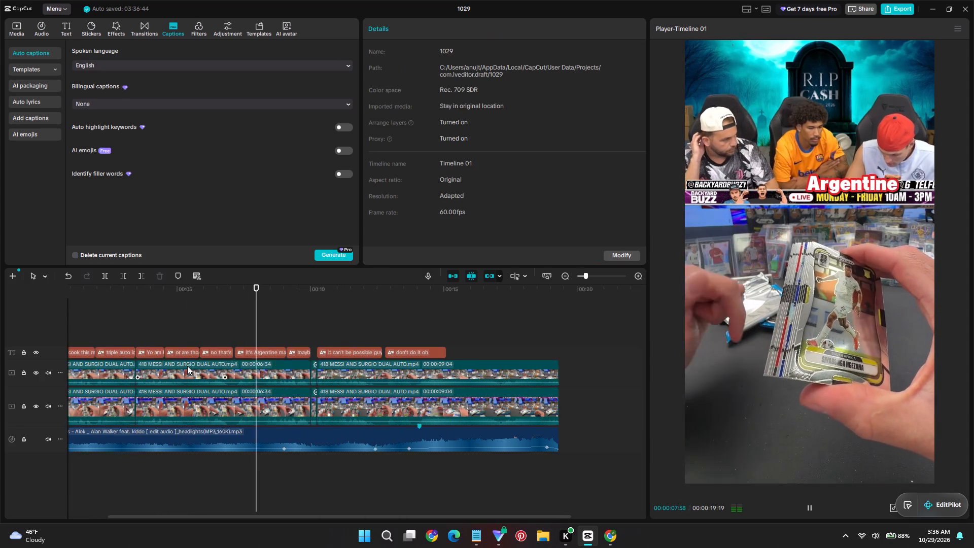
{"action": "scroll", "coordinate": [187, 366], "scroll_direction": "up", "scroll_amount": 1, "text": "ctrl"}
{"action": "scroll", "coordinate": [249, 364], "scroll_direction": "up", "scroll_amount": 4, "text": "ctrl"}
{"action": "left_click", "coordinate": [211, 330]}
{"action": "key", "text": "space"}
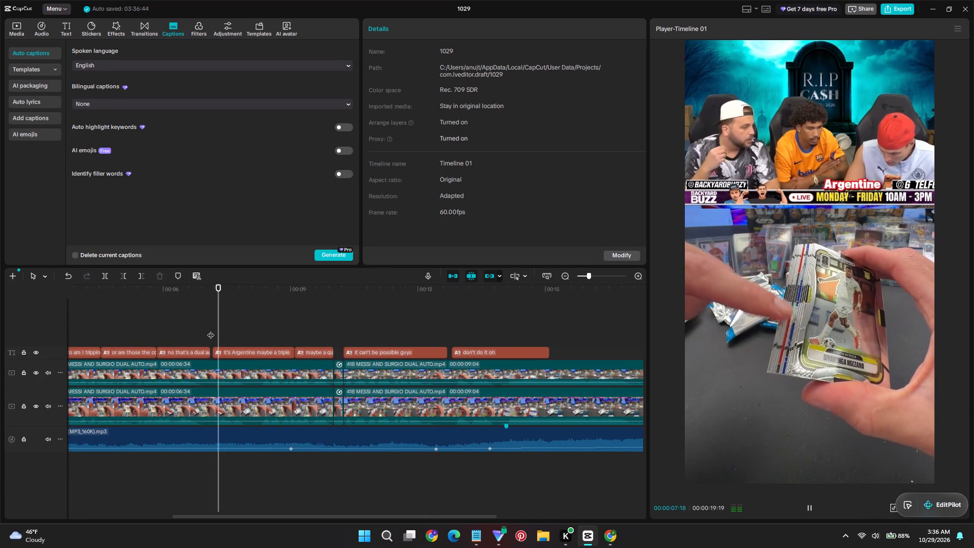
{"action": "key", "text": "space"}
{"action": "left_click", "coordinate": [216, 330]}
{"action": "key", "text": "space"}
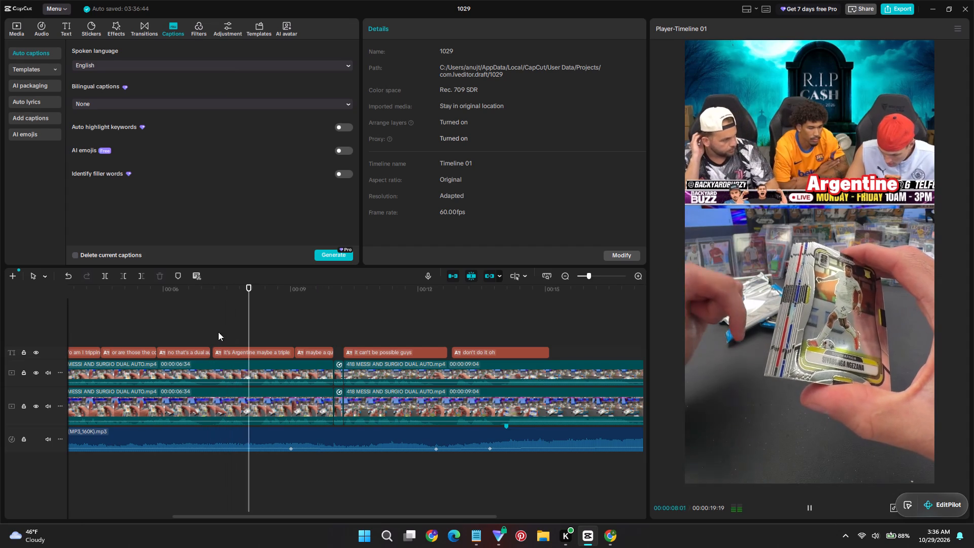
{"action": "key", "text": "space"}
{"action": "left_click", "coordinate": [258, 351]}
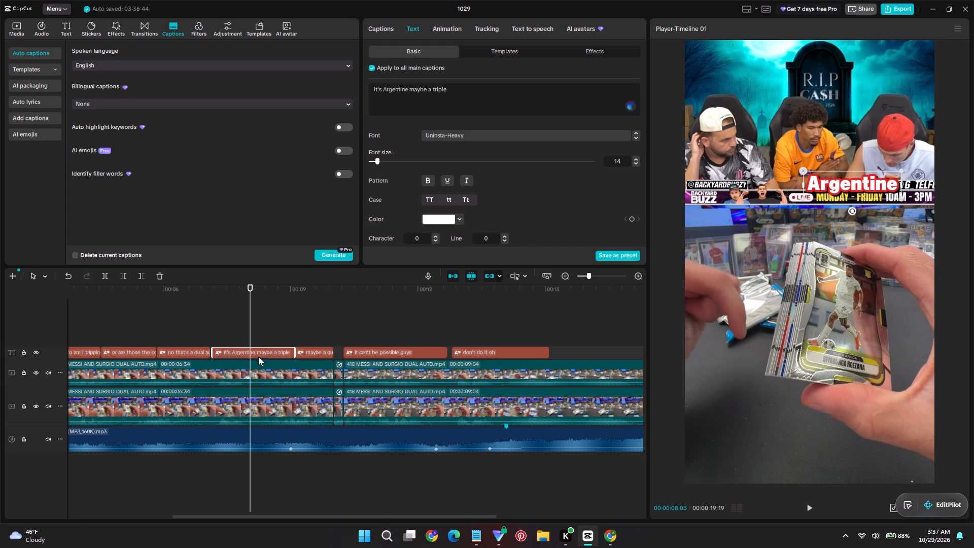
{"action": "key", "text": "ctrl+b"}
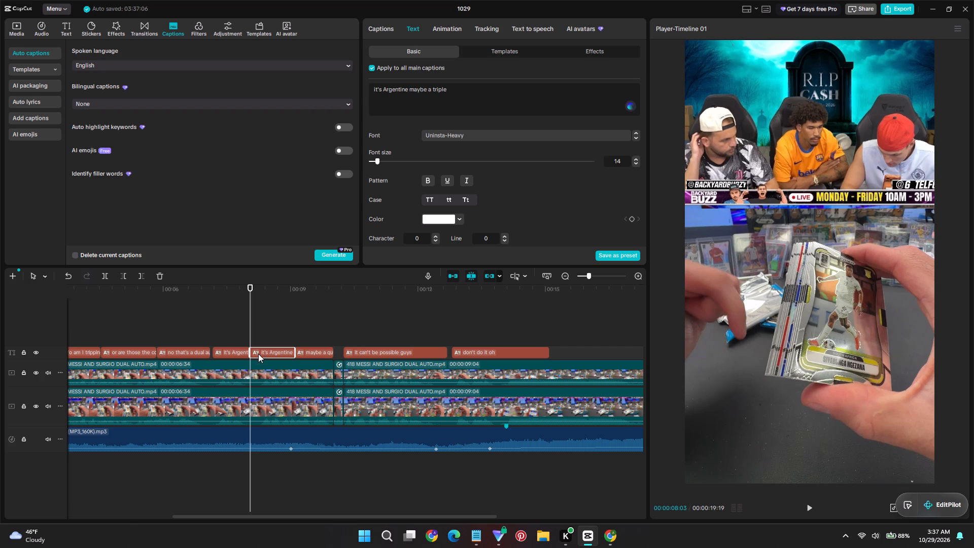
Trim the text of the split captions so the first reads "it's Argentine" and the second "maybe a triple".
{"action": "left_click", "coordinate": [228, 352]}
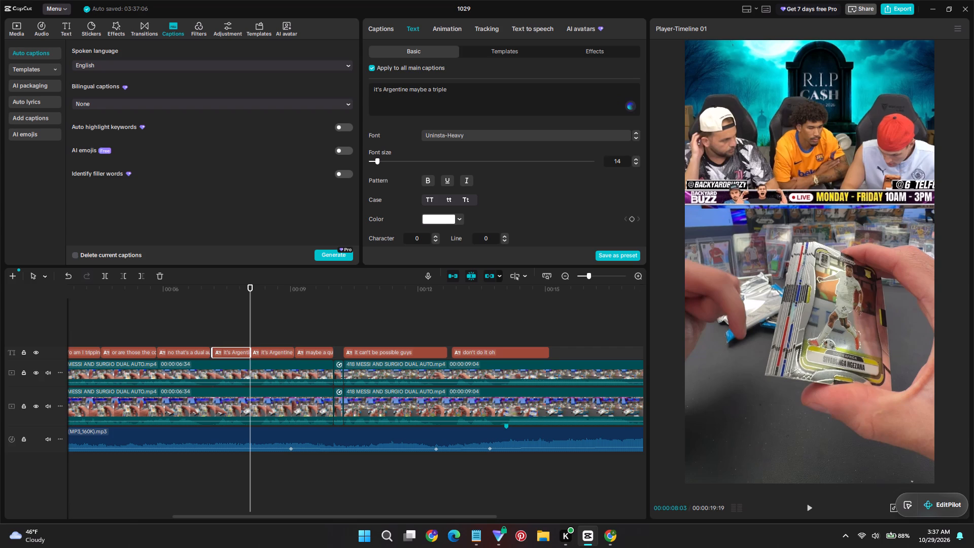
{"action": "left_click_drag", "start_coordinate": [406, 90], "coordinate": [507, 89]}
{"action": "left_click", "coordinate": [408, 93]}
{"action": "left_click_drag", "start_coordinate": [408, 88], "coordinate": [499, 93]}
{"action": "key", "text": "BackSpace"}
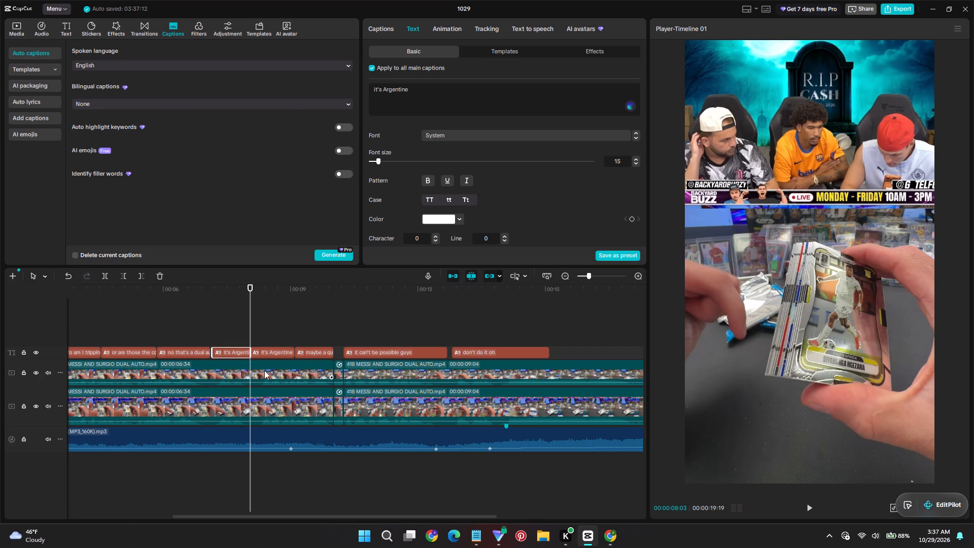
{"action": "left_click", "coordinate": [268, 350]}
{"action": "left_click_drag", "start_coordinate": [410, 90], "coordinate": [352, 92]}
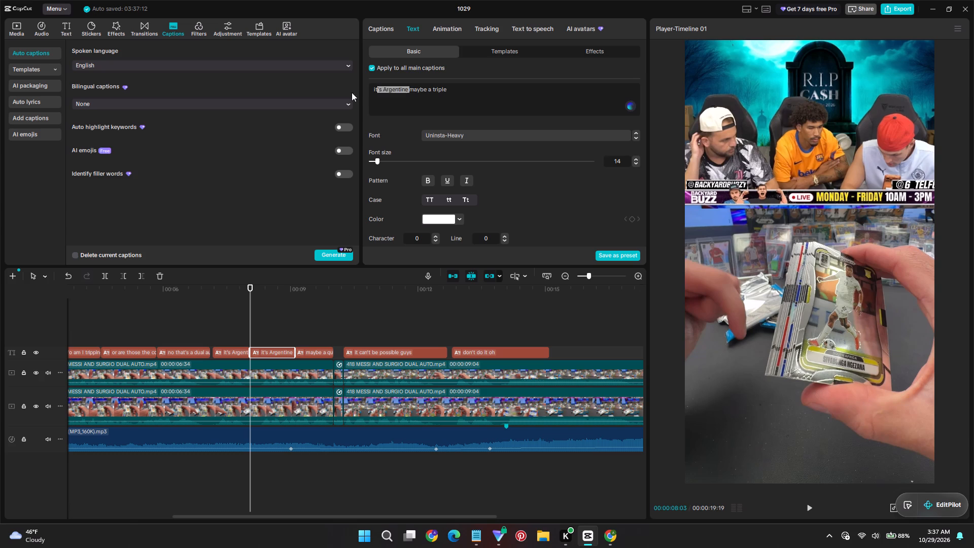
{"action": "left_click_drag", "start_coordinate": [352, 92], "coordinate": [329, 92]}
{"action": "key", "text": "BackSpace"}
Play back the two split captions to check their timing, and return to just before them.
{"action": "left_click", "coordinate": [215, 325]}
{"action": "key", "text": "space"}
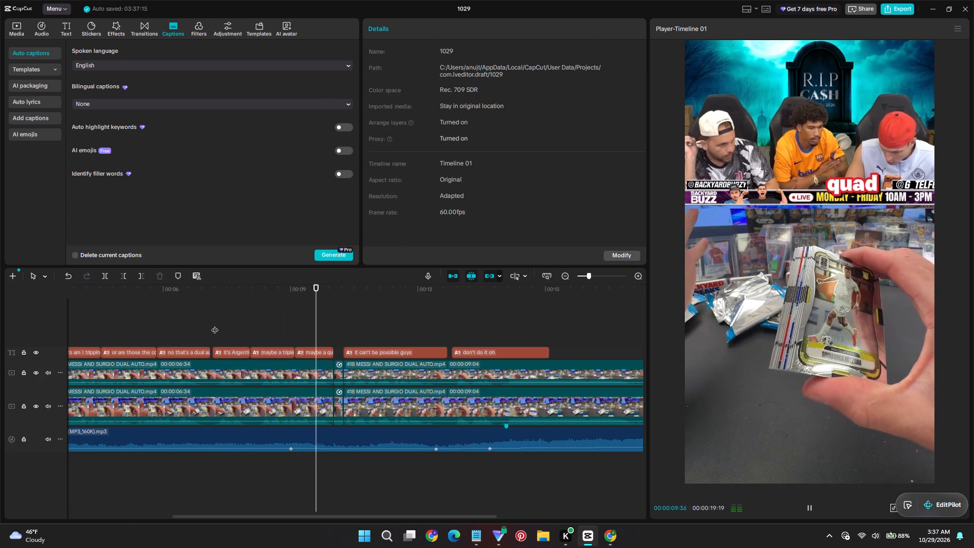
{"action": "left_click", "coordinate": [215, 325]}
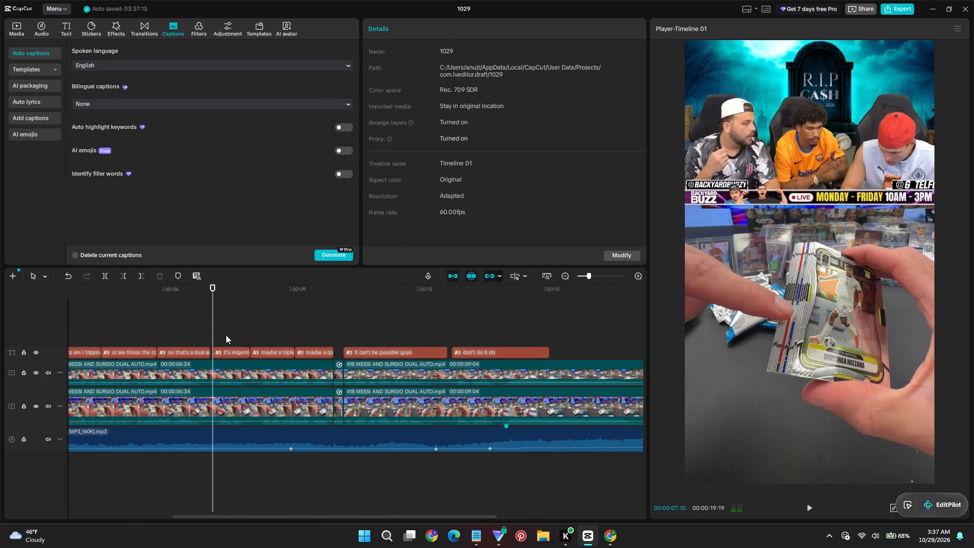
Play back the captions from the split "it's Argentine" pair and again from the opening to check their timing.
{"action": "key", "text": "space"}
{"action": "key", "text": "space"}
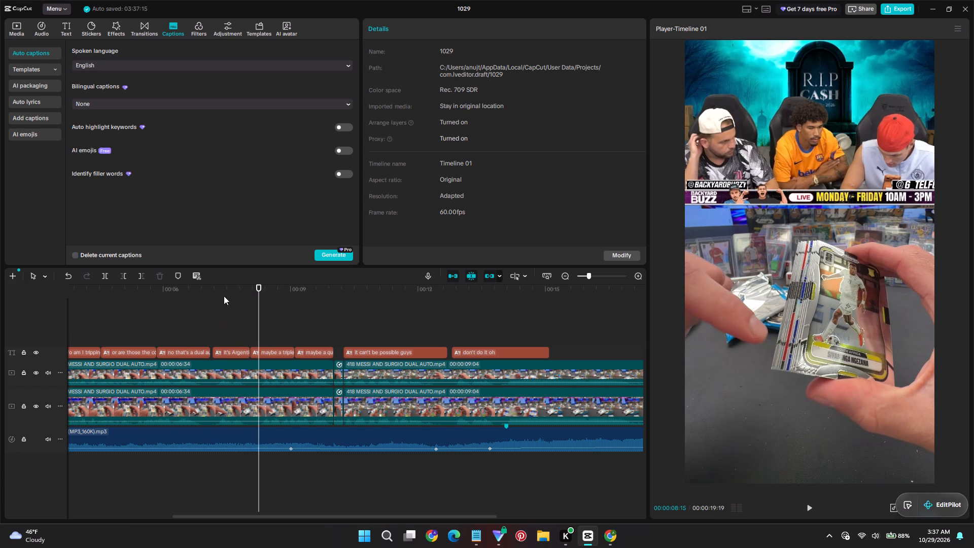
{"action": "left_click", "coordinate": [224, 294]}
{"action": "left_click", "coordinate": [265, 350]}
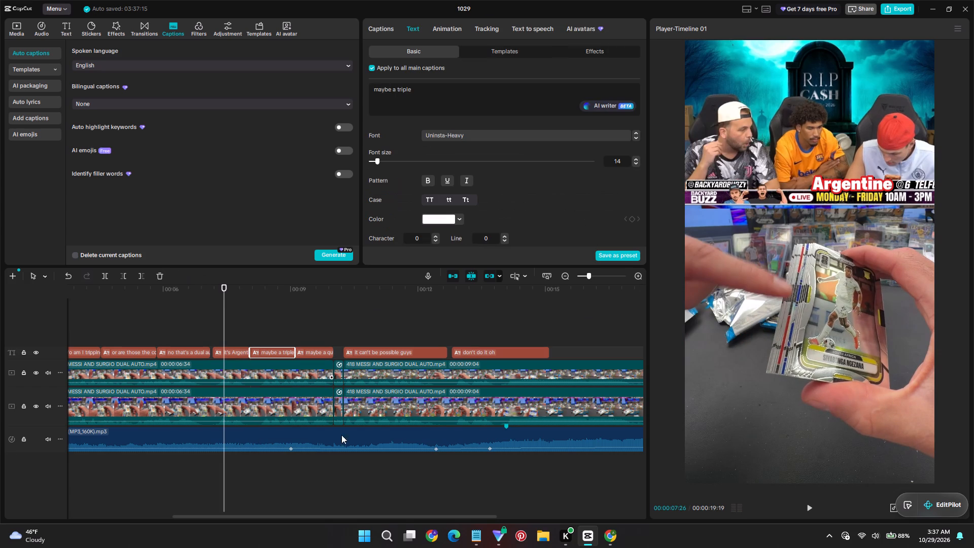
{"action": "left_click_drag", "start_coordinate": [319, 518], "coordinate": [129, 481]}
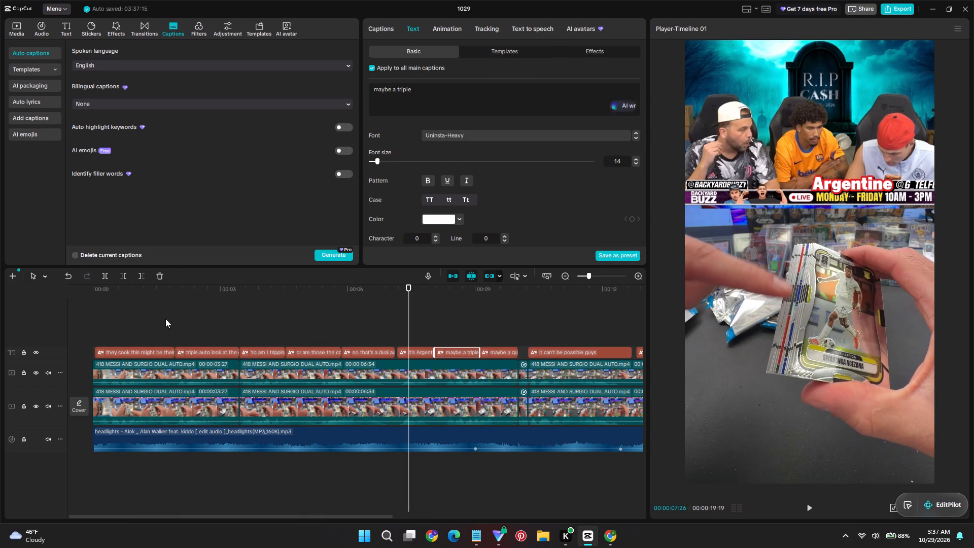
{"action": "left_click", "coordinate": [165, 319]}
{"action": "key", "text": "space"}
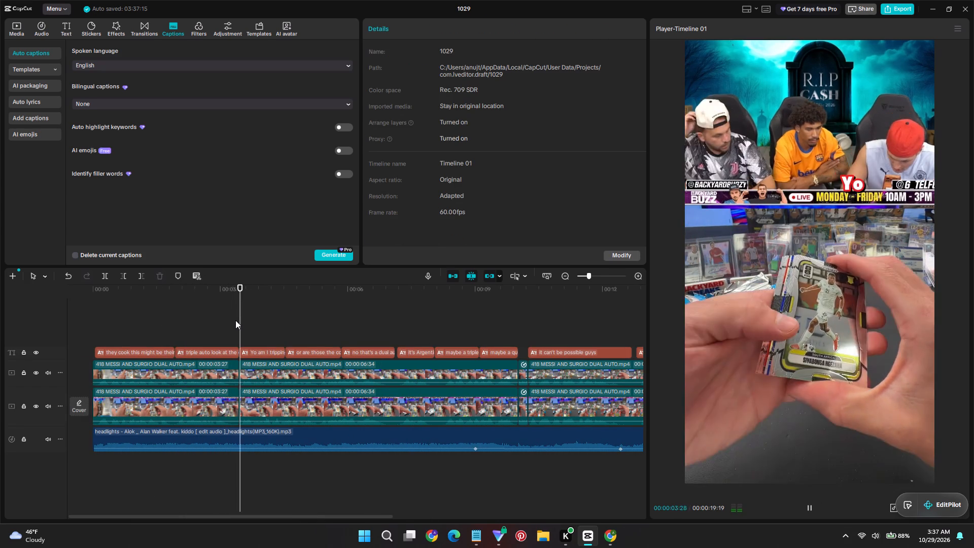
{"action": "key", "text": "space"}
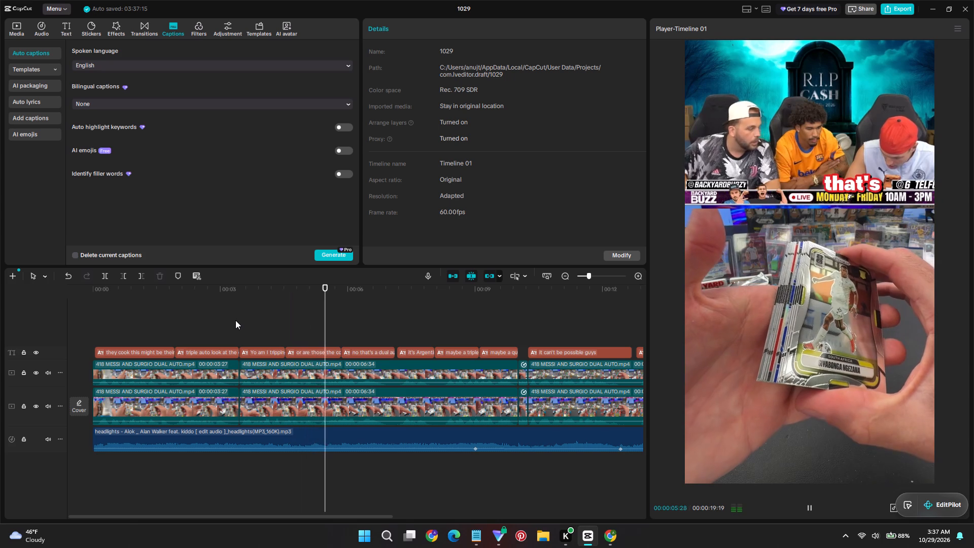
{"action": "key", "text": "space"}
{"action": "key", "text": "space"}
Replay the "or are those the colors that's the Argentine" caption to find the phrase break and split it at 00:00:05:20.
{"action": "left_click", "coordinate": [299, 354]}
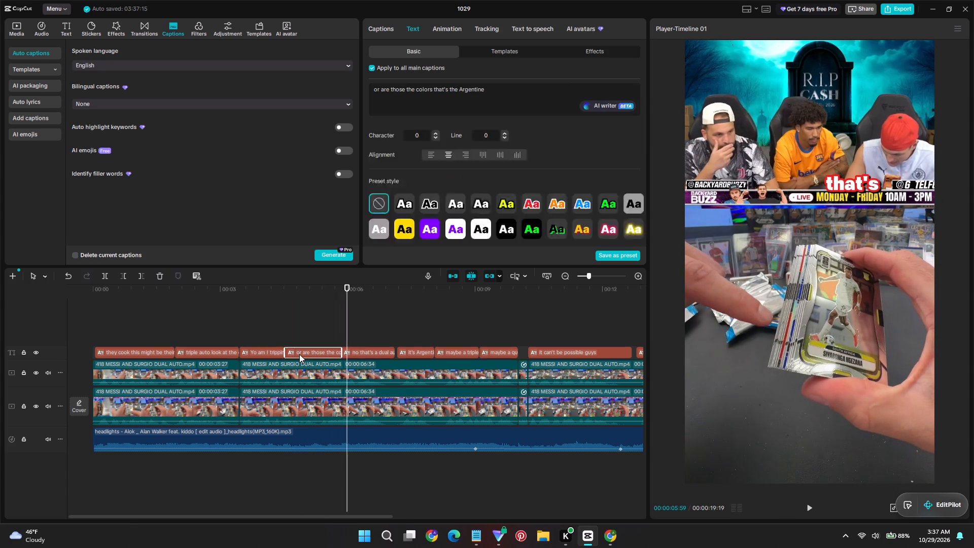
{"action": "left_click", "coordinate": [306, 328]}
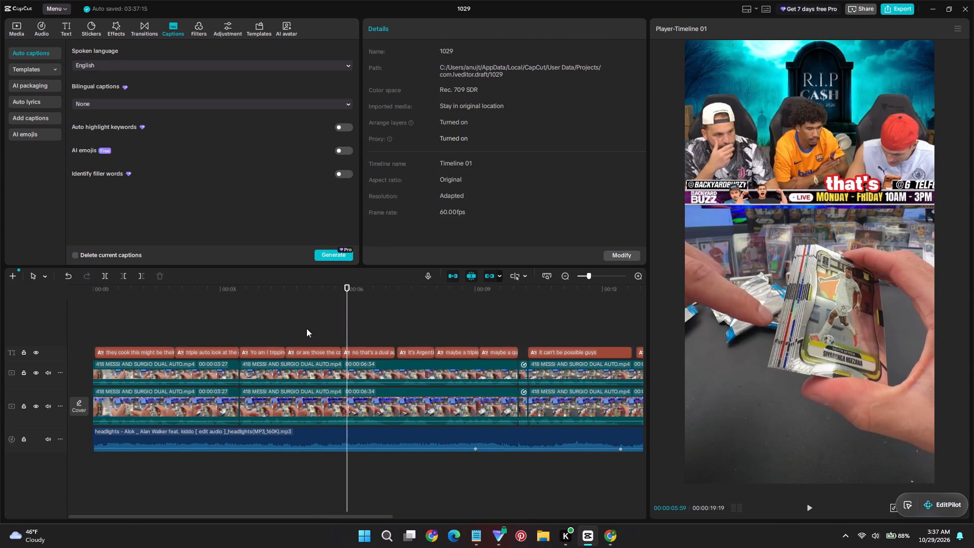
{"action": "key", "text": "space"}
{"action": "left_click", "coordinate": [319, 323]}
{"action": "key", "text": "space"}
{"action": "key", "text": "space"}
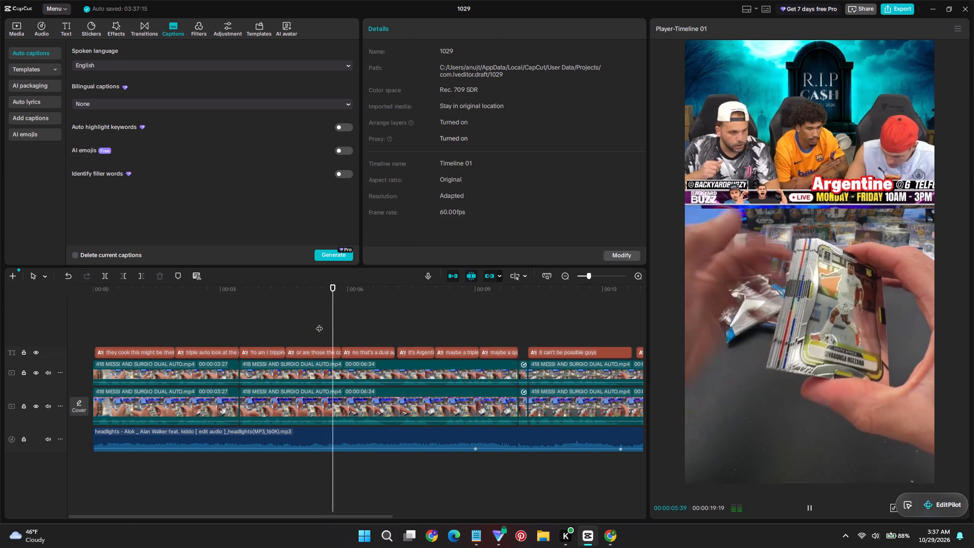
{"action": "left_click", "coordinate": [319, 323]}
{"action": "left_click", "coordinate": [319, 323]}
{"action": "left_click", "coordinate": [322, 353]}
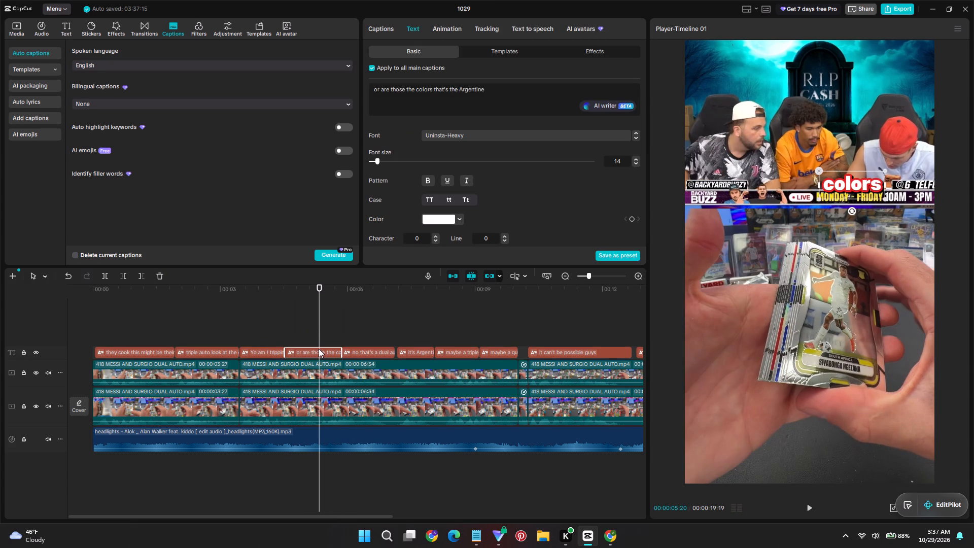
{"action": "key", "text": "ctrl+b"}
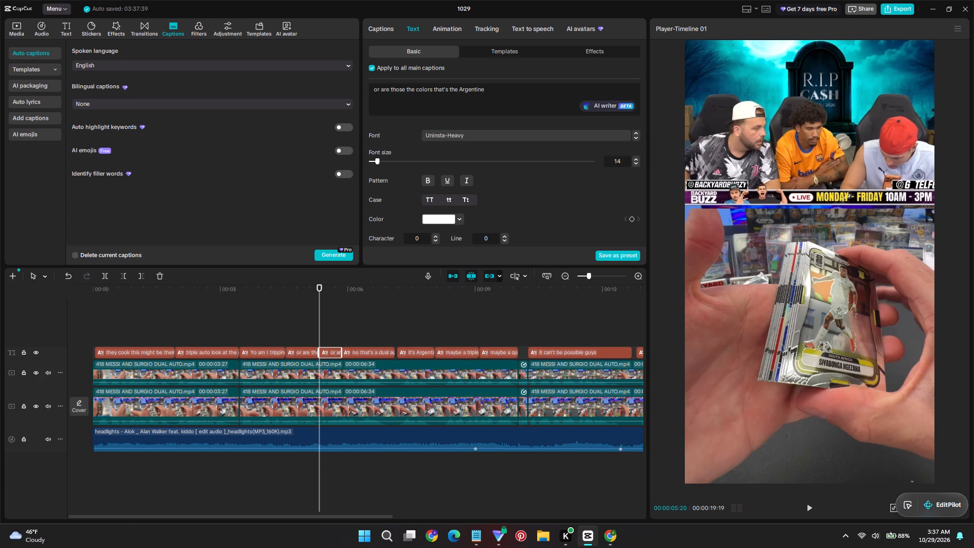
Trim the text of the second half of the split caption to "that's the Argentine".
{"action": "left_click_drag", "start_coordinate": [432, 89], "coordinate": [303, 91]}
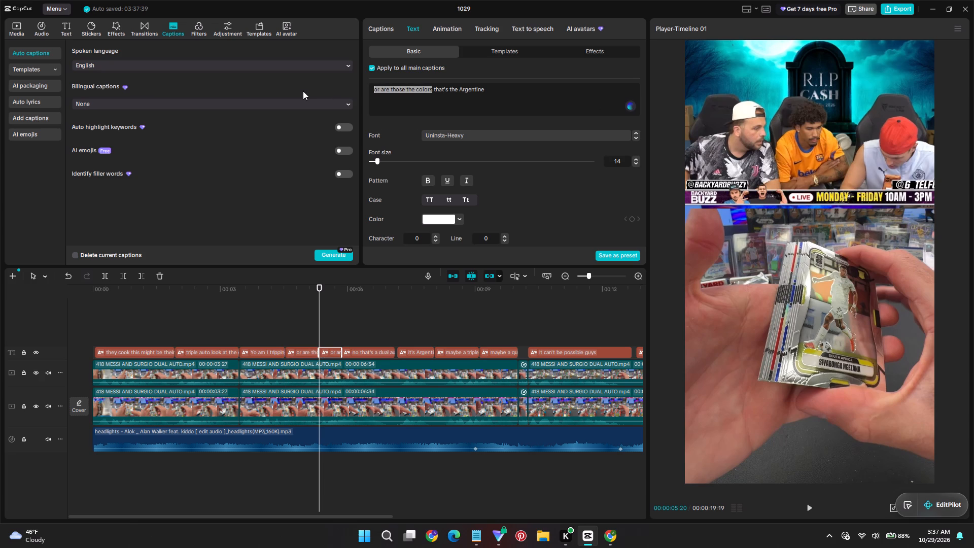
{"action": "key", "text": "BackSpace"}
{"action": "key", "text": "space"}
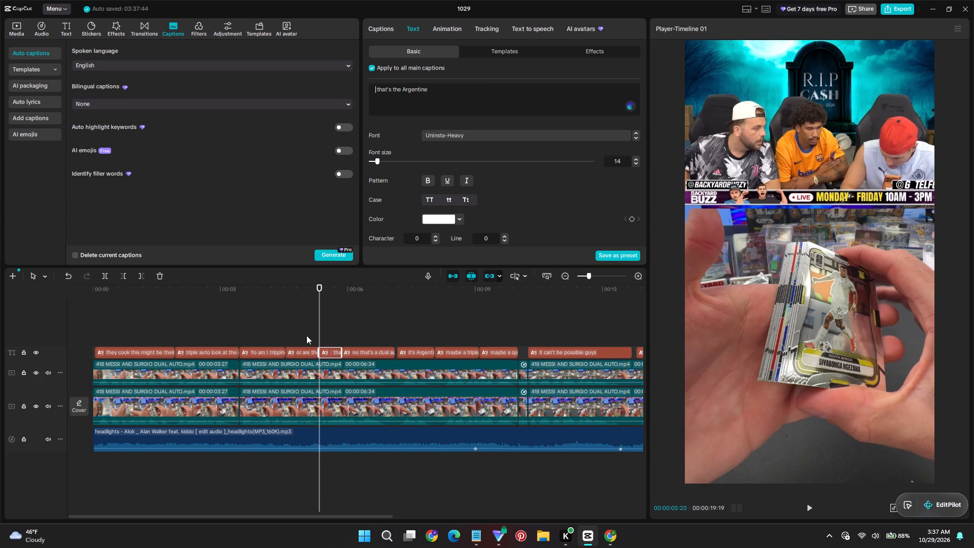
{"action": "key", "text": "BackSpace"}
Replay the section around the "or are those the colors" split from several points to check the caption timing.
{"action": "left_click", "coordinate": [316, 329]}
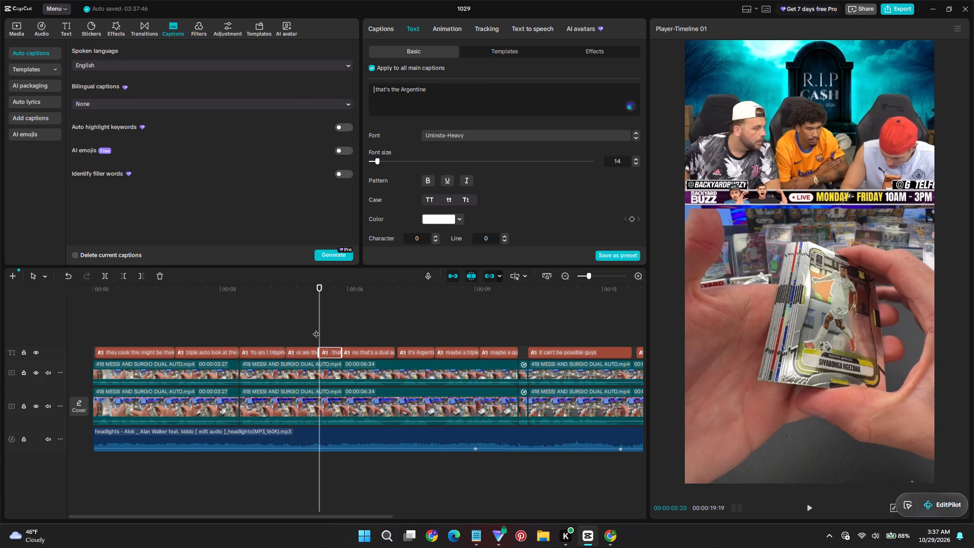
{"action": "key", "text": "space"}
{"action": "left_click", "coordinate": [316, 329]}
{"action": "key", "text": "space"}
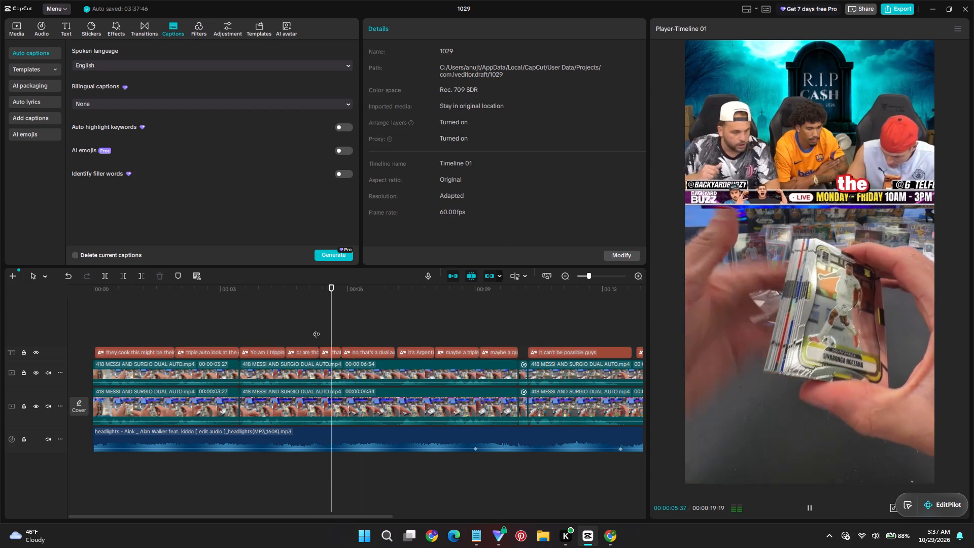
{"action": "left_click", "coordinate": [292, 331]}
{"action": "key", "text": "space"}
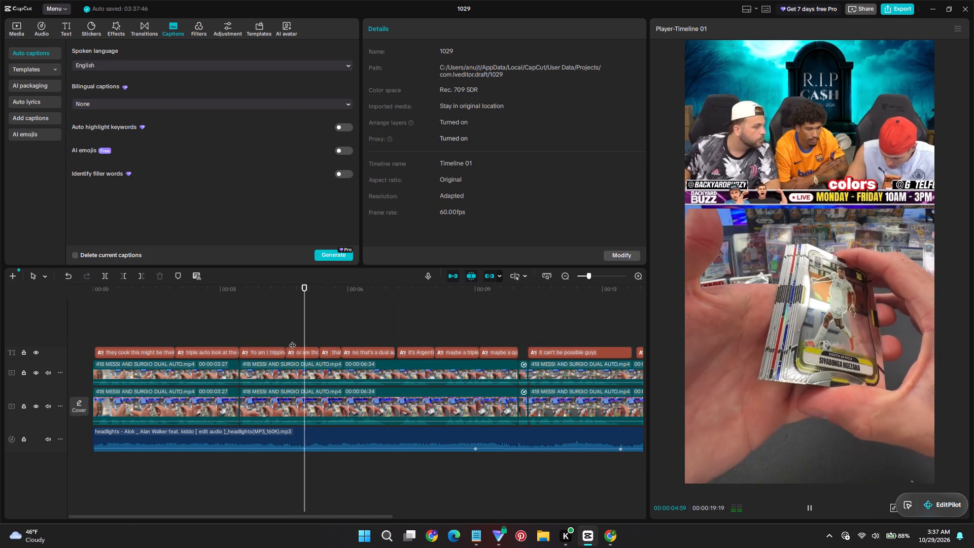
{"action": "left_click", "coordinate": [271, 333]}
{"action": "key", "text": "space"}
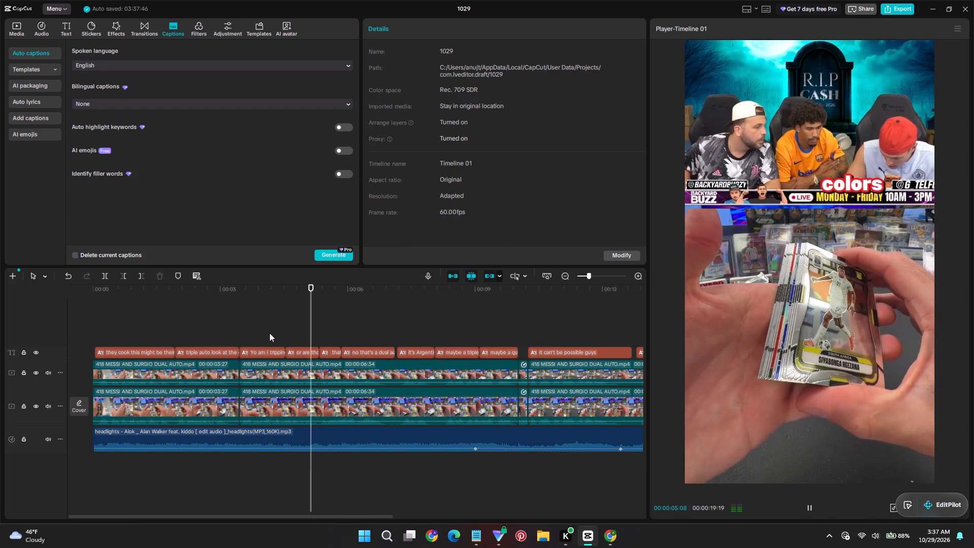
{"action": "left_click", "coordinate": [295, 332]}
{"action": "key", "text": "space"}
{"action": "key", "text": "space"}
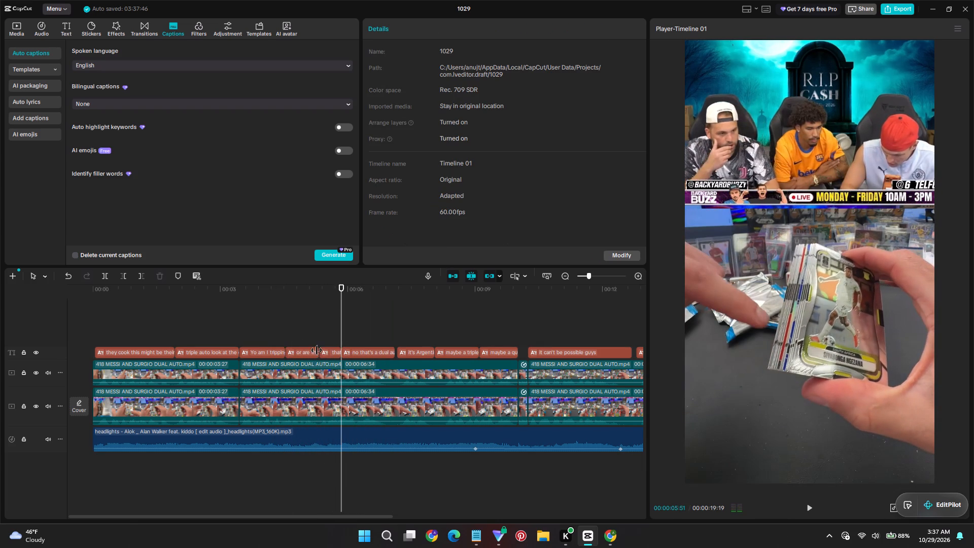
Trim the first half of the split caption to "or are those the colors" and play it back through the following captions.
{"action": "left_click", "coordinate": [286, 354]}
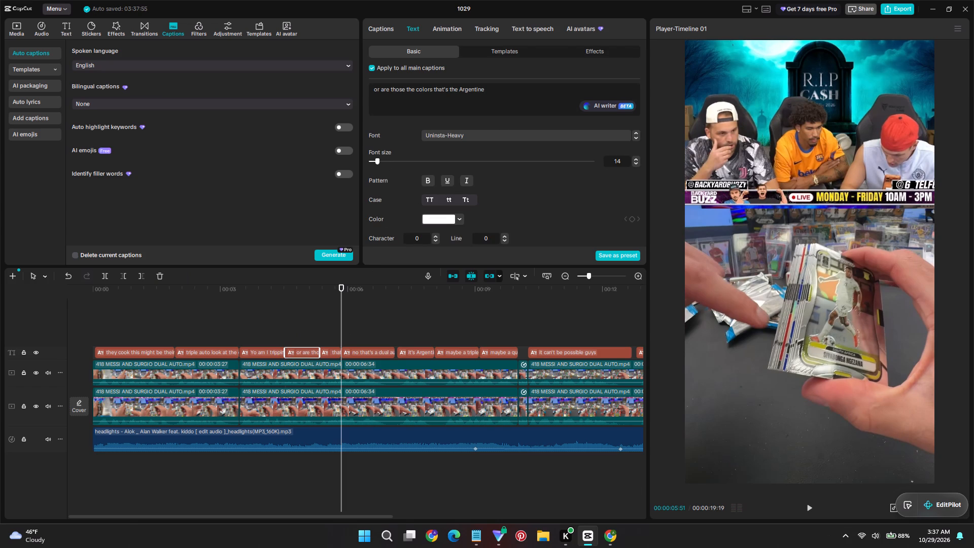
{"action": "left_click_drag", "start_coordinate": [434, 91], "coordinate": [520, 92]}
{"action": "key", "text": "BackSpace"}
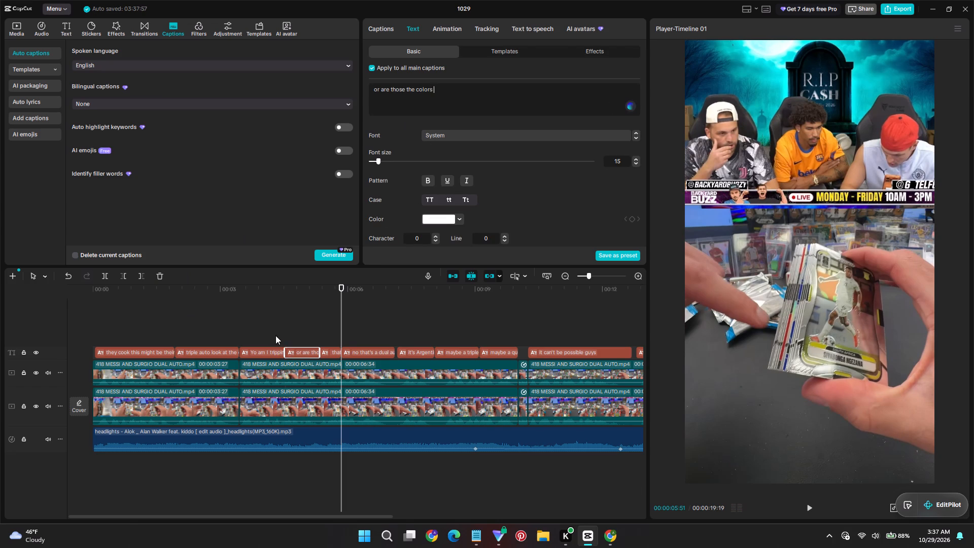
{"action": "left_click", "coordinate": [279, 333]}
{"action": "key", "text": "space"}
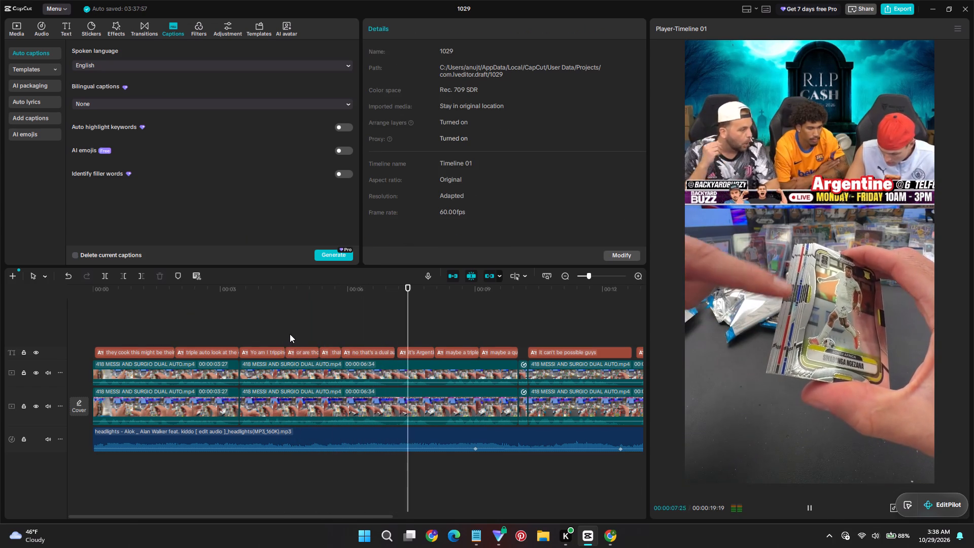
Replay the "it's Argentine" caption, stop applying changes to all main captions, and set its stroke colour to purple A502D0.
{"action": "left_click", "coordinate": [391, 326]}
{"action": "key", "text": "space"}
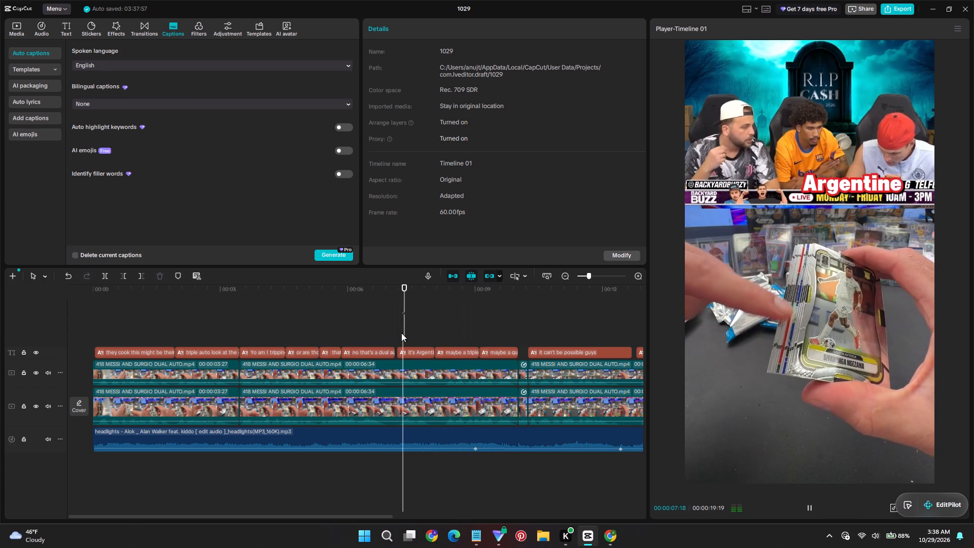
{"action": "key", "text": "space"}
{"action": "left_click", "coordinate": [410, 354]}
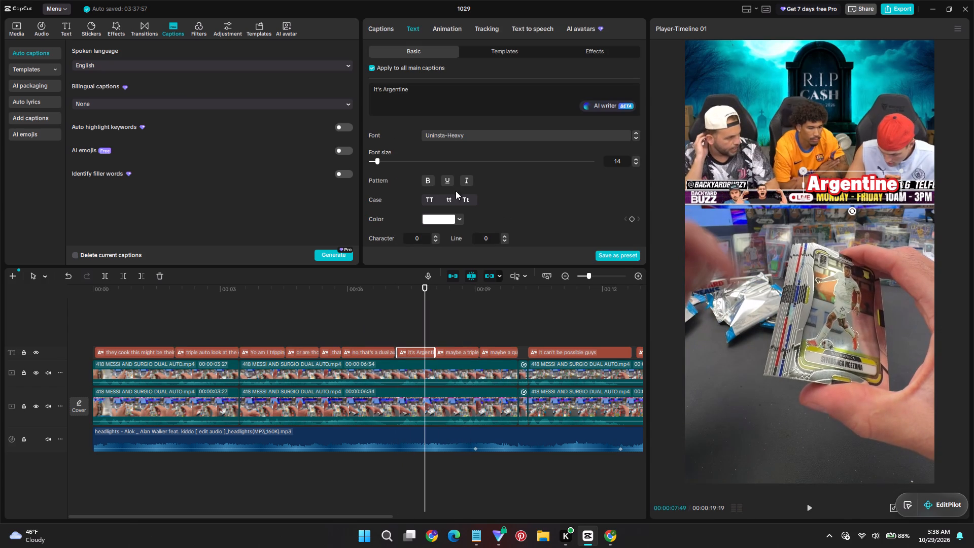
{"action": "left_click", "coordinate": [371, 65]}
{"action": "scroll", "coordinate": [446, 174], "scroll_direction": "up", "scroll_amount": 1}
{"action": "scroll", "coordinate": [447, 174], "scroll_direction": "down", "scroll_amount": 2}
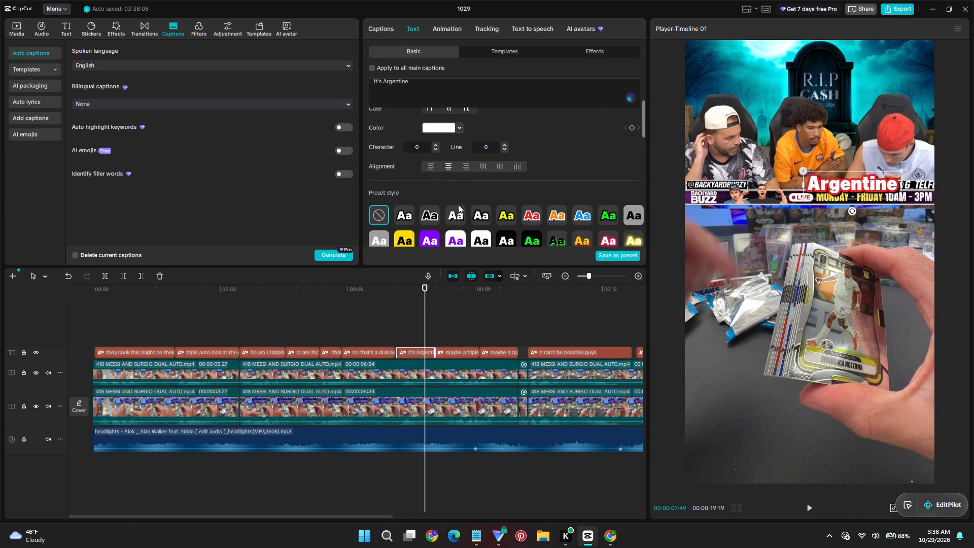
{"action": "scroll", "coordinate": [530, 216], "scroll_direction": "down", "scroll_amount": 5}
{"action": "scroll", "coordinate": [440, 225], "scroll_direction": "down", "scroll_amount": 2}
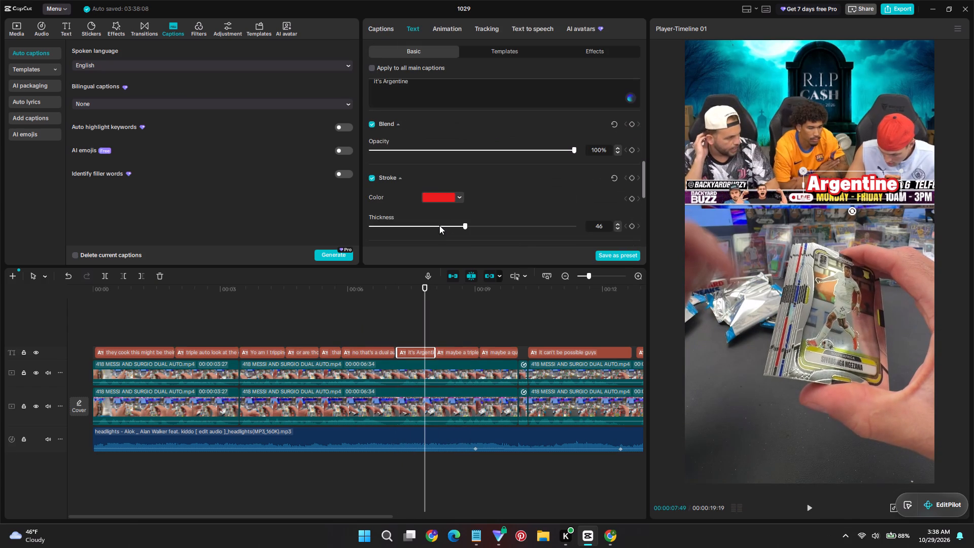
{"action": "scroll", "coordinate": [439, 225], "scroll_direction": "up", "scroll_amount": 1}
{"action": "left_click", "coordinate": [437, 197]}
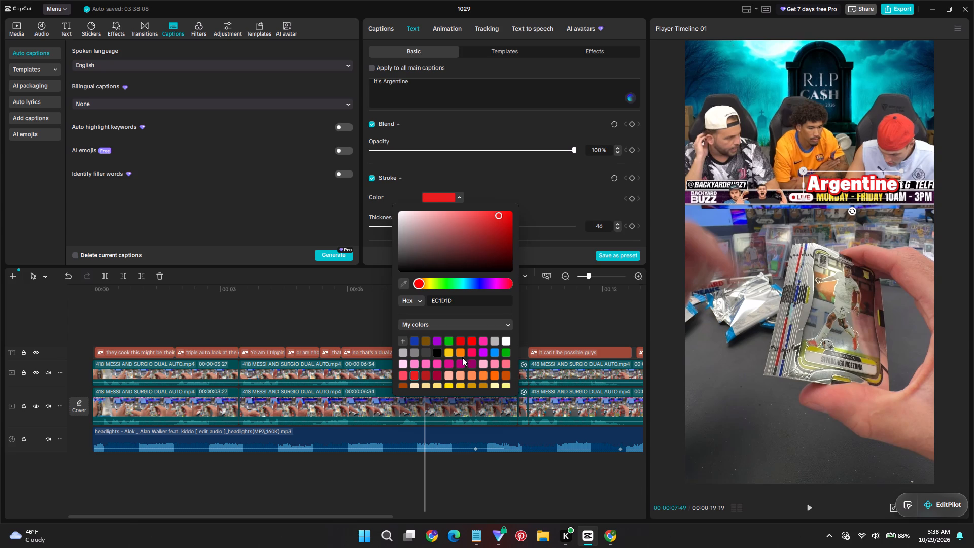
{"action": "left_click", "coordinate": [437, 339]}
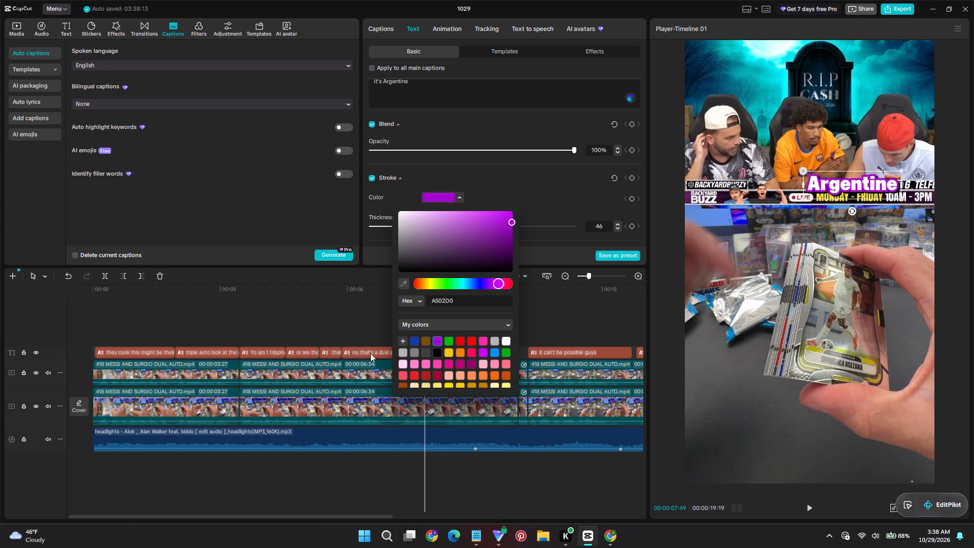
Set the text fill colour of the "that's the Argentine" caption to purple A502D0.
{"action": "left_click", "coordinate": [339, 321]}
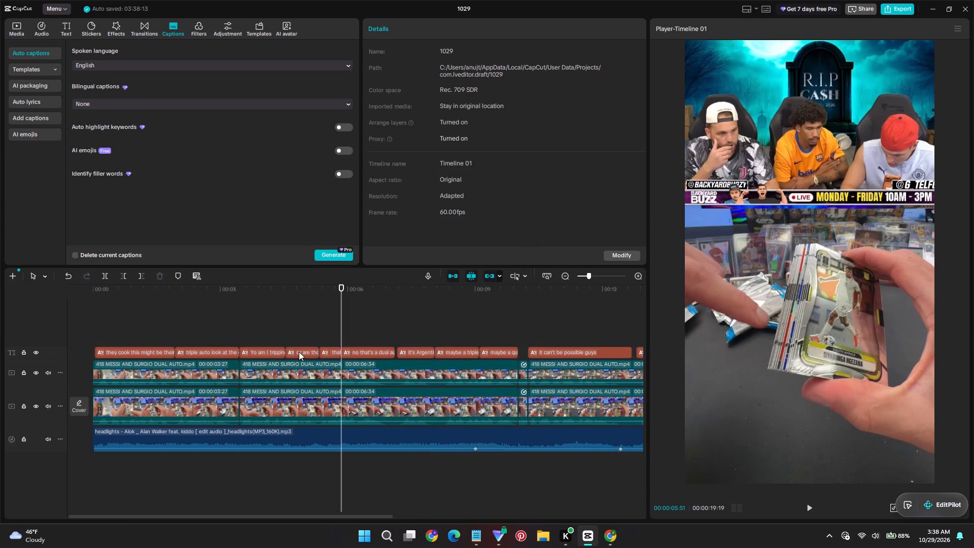
{"action": "left_click", "coordinate": [301, 352]}
{"action": "left_click", "coordinate": [331, 352]}
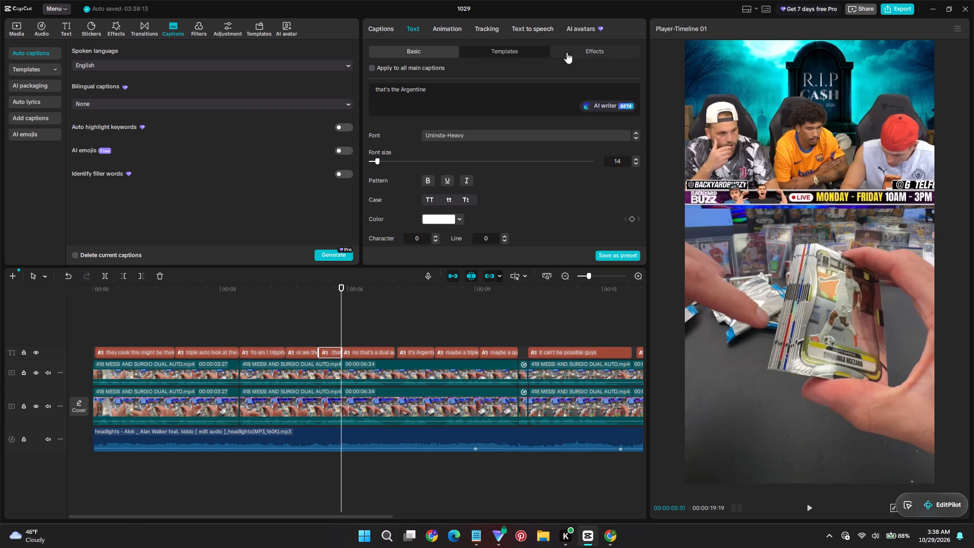
{"action": "left_click", "coordinate": [442, 222]}
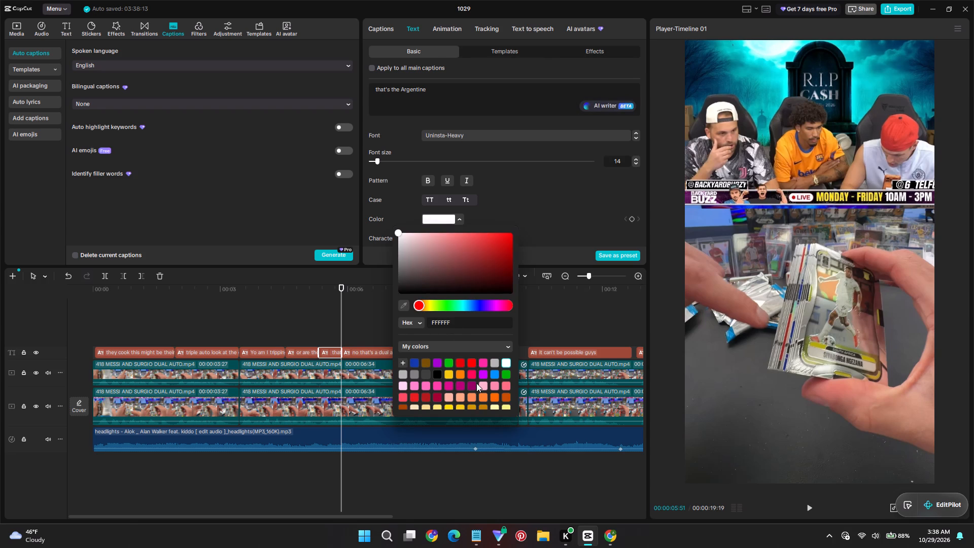
{"action": "left_click", "coordinate": [440, 362]}
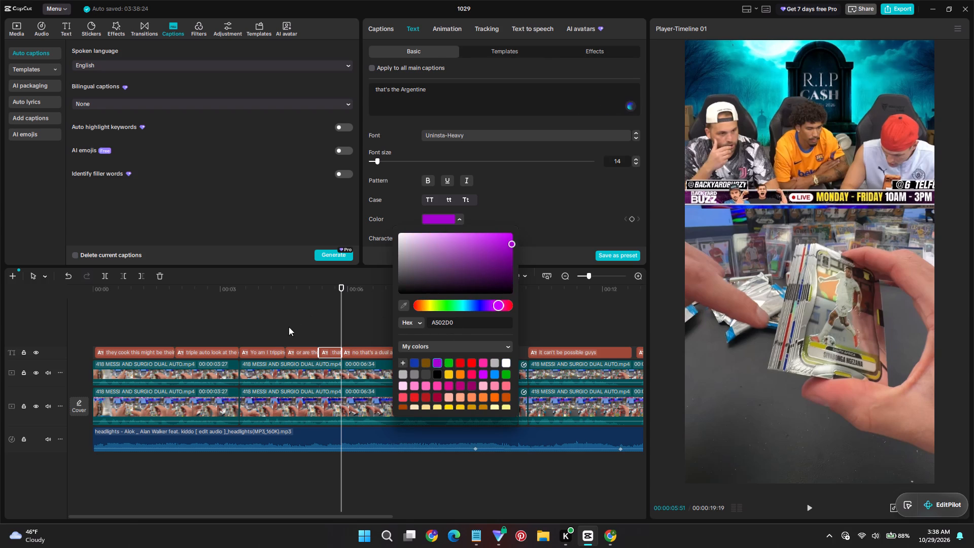
{"action": "left_click", "coordinate": [282, 327]}
Play the opening, and shift the first host overlay clip sideways to X -255 in the frame at 00:00:01:56.
{"action": "left_click", "coordinate": [162, 329]}
{"action": "key", "text": "space"}
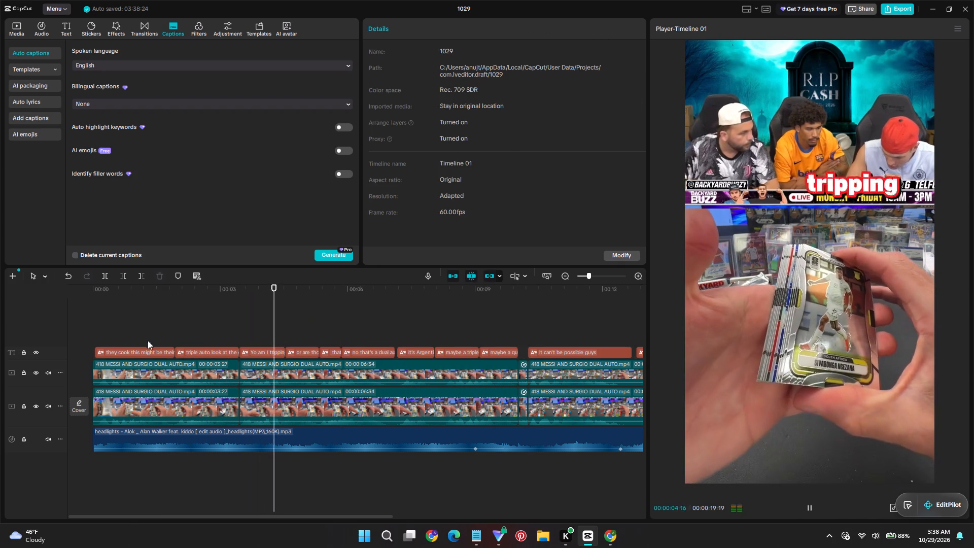
{"action": "left_click", "coordinate": [148, 374]}
{"action": "key", "text": "space"}
{"action": "left_click", "coordinate": [176, 294]}
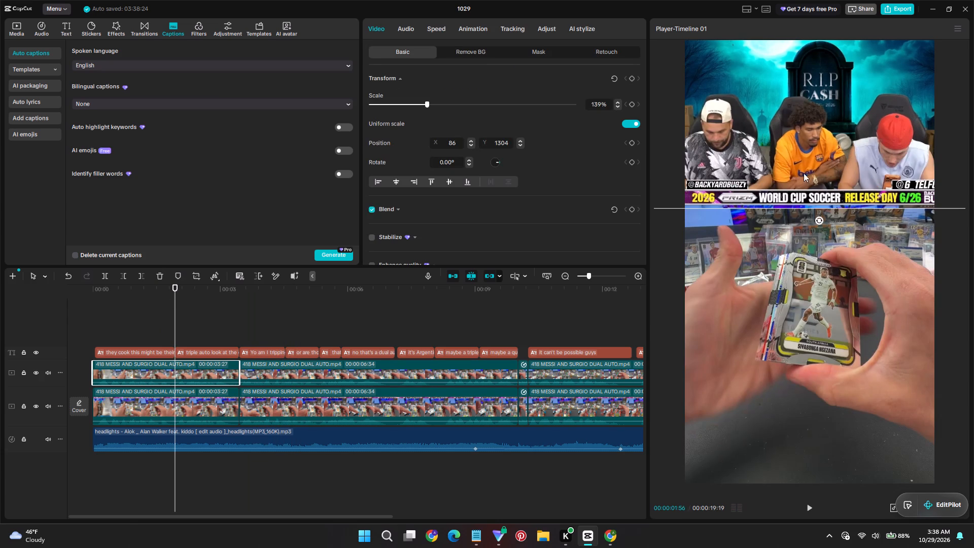
{"action": "left_click_drag", "start_coordinate": [848, 164], "coordinate": [830, 164], "text": "shift"}
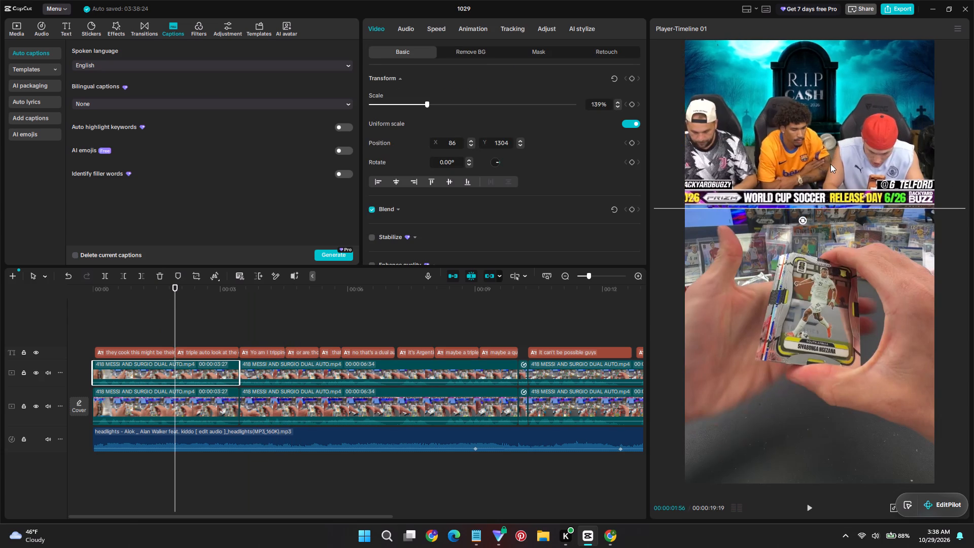
{"action": "left_click_drag", "start_coordinate": [830, 164], "coordinate": [802, 163], "text": "shift"}
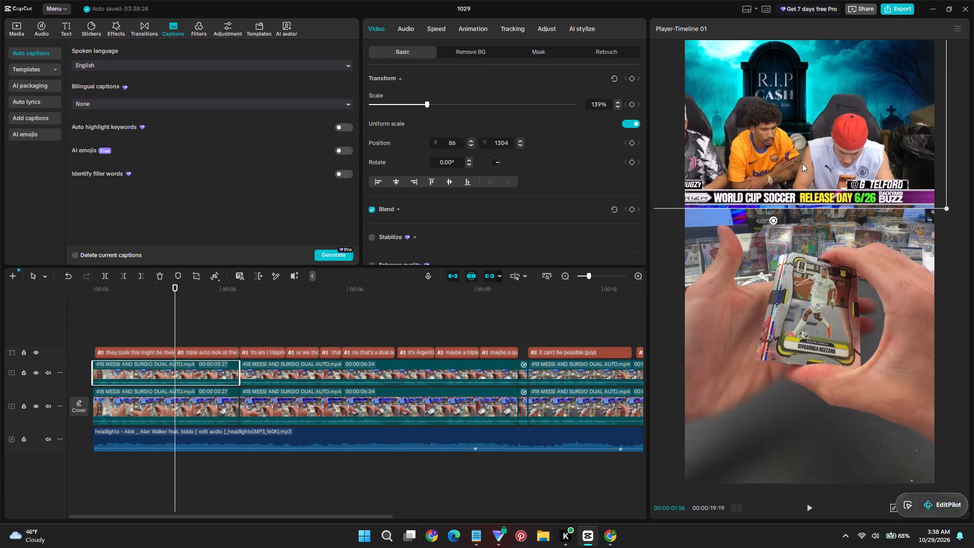
{"action": "left_click_drag", "start_coordinate": [802, 163], "coordinate": [807, 162], "text": "shift"}
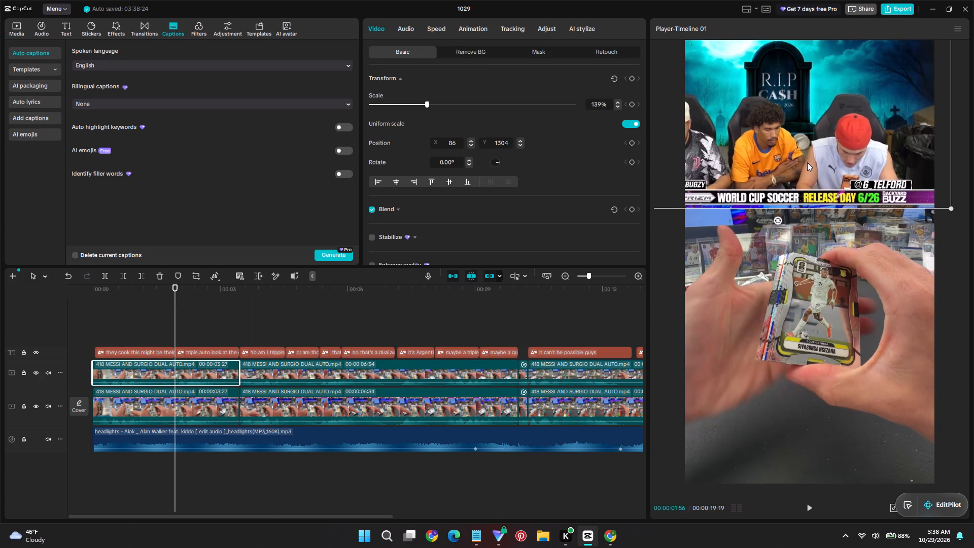
{"action": "left_click_drag", "start_coordinate": [807, 162], "coordinate": [809, 162], "text": "shift"}
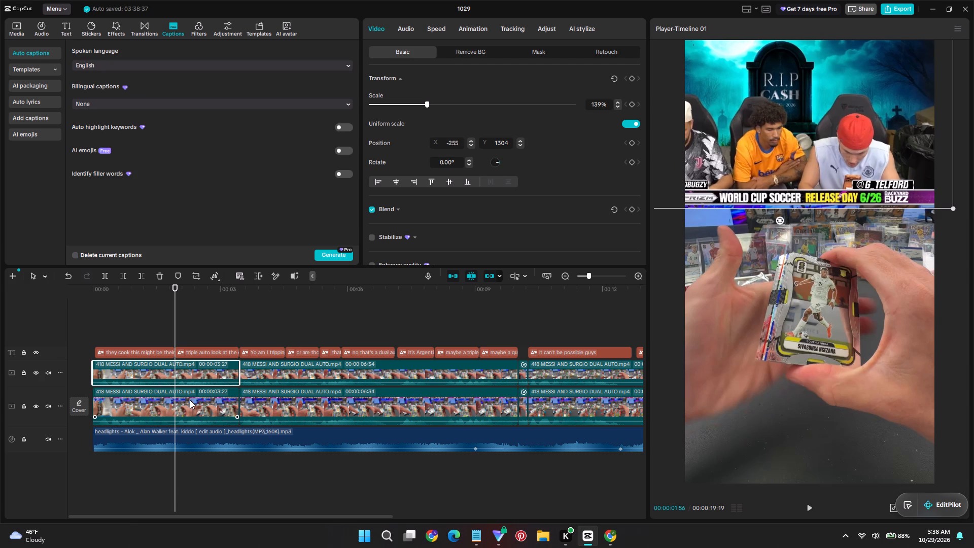